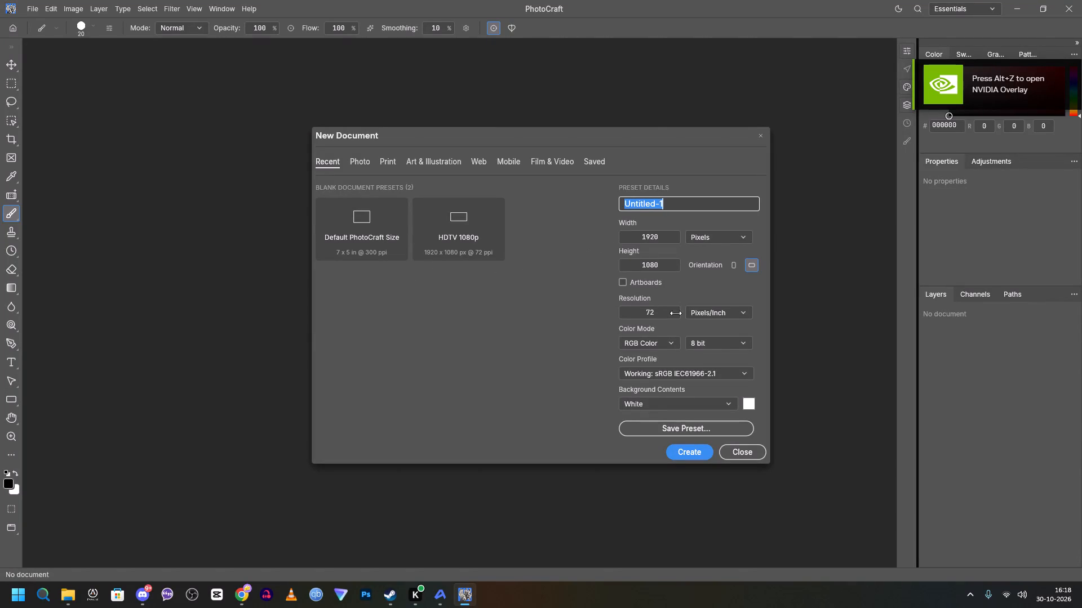
Create a blank 1920 × 1080 px document at 72 pixels/inch in RGB colour with a white background.
left_click(743, 311)
left_click(743, 311)
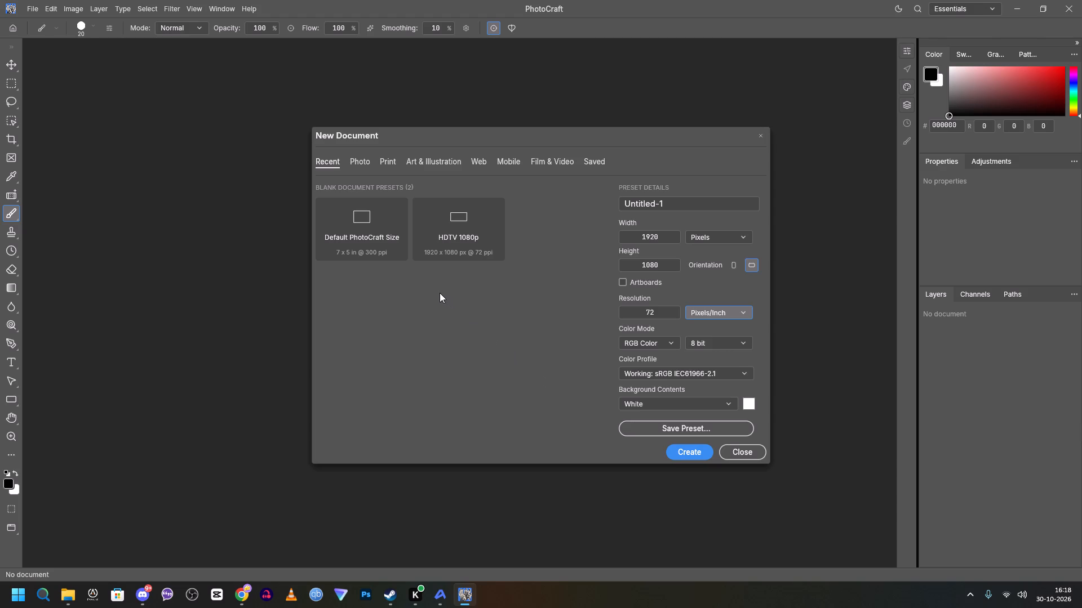
left_click(692, 457)
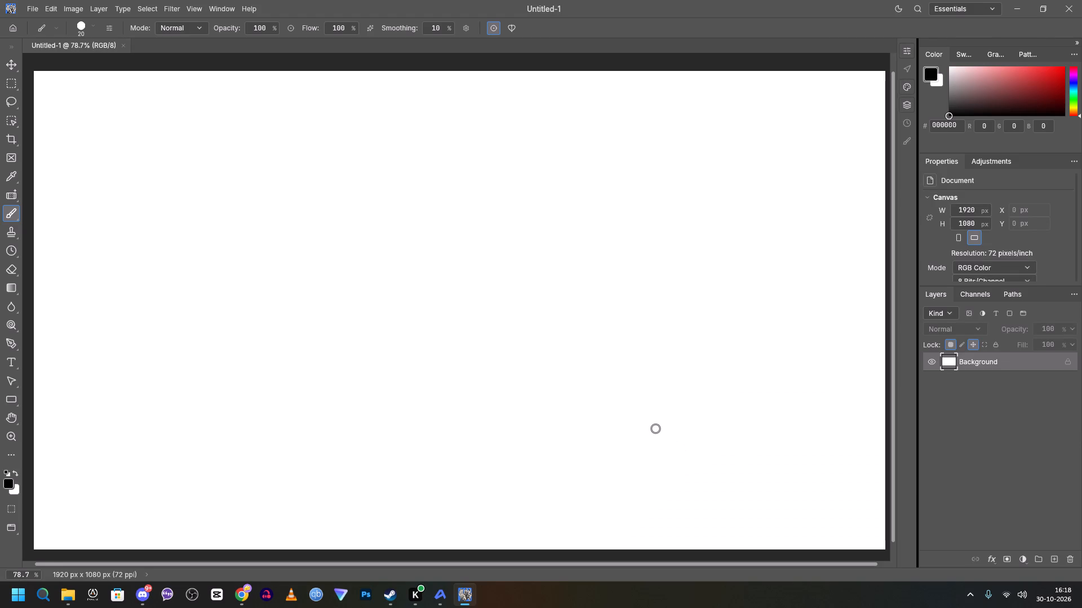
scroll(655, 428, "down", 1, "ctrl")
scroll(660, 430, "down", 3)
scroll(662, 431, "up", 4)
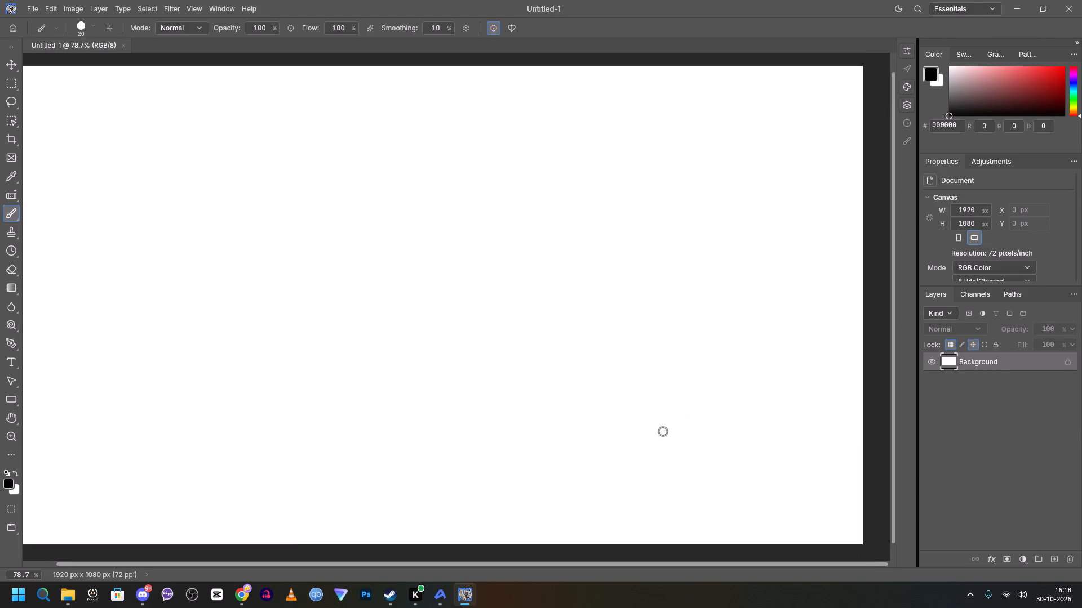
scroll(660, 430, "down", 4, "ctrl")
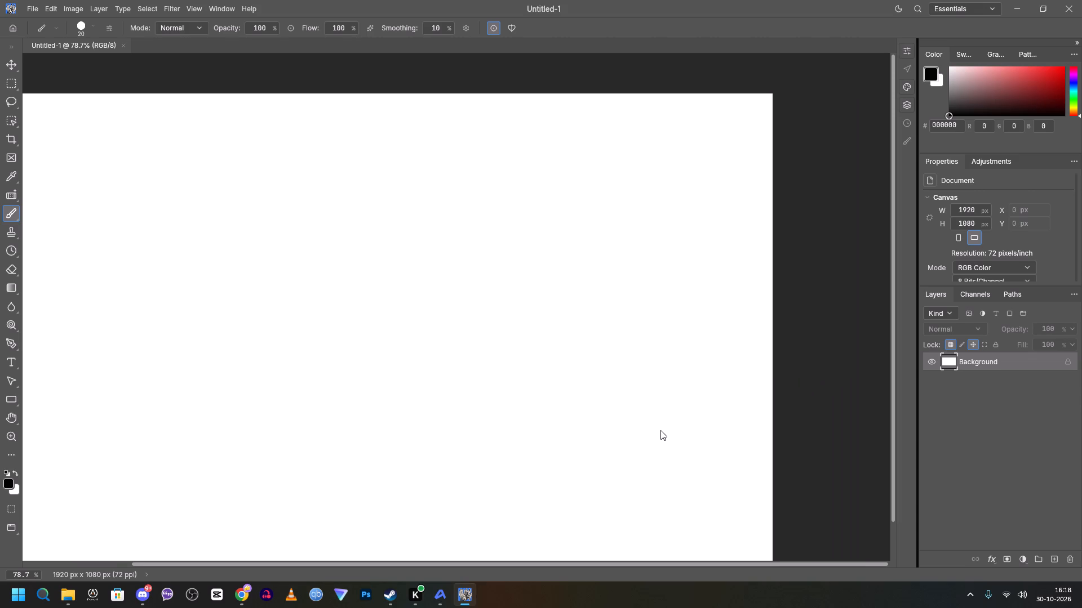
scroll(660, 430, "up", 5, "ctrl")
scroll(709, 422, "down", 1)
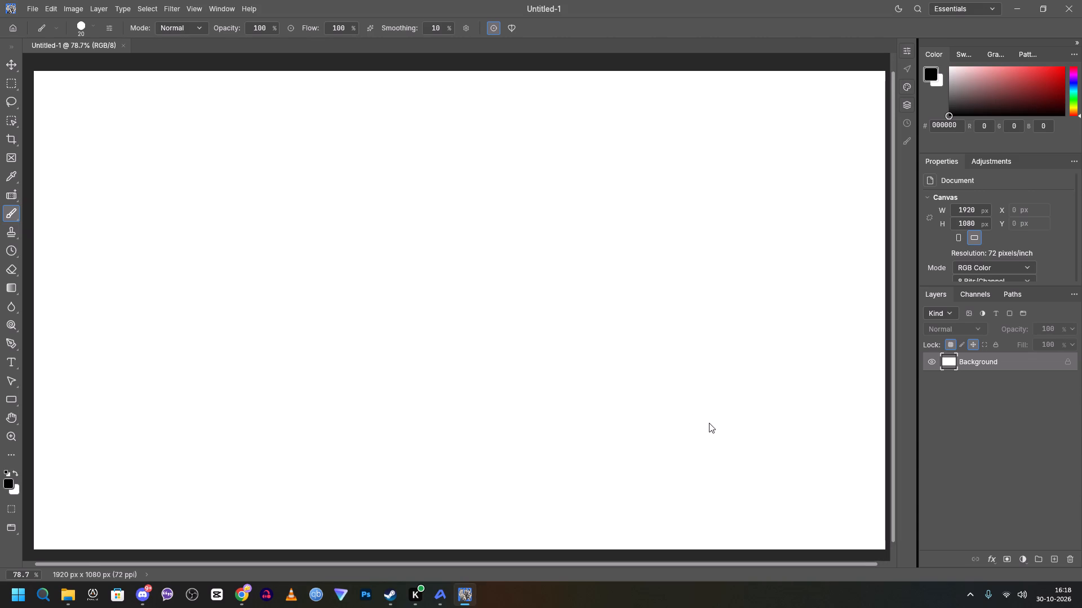
Place the kharagpur-sadar PNG image from the desktop onto the blank canvas.
key("ctrl+minus")
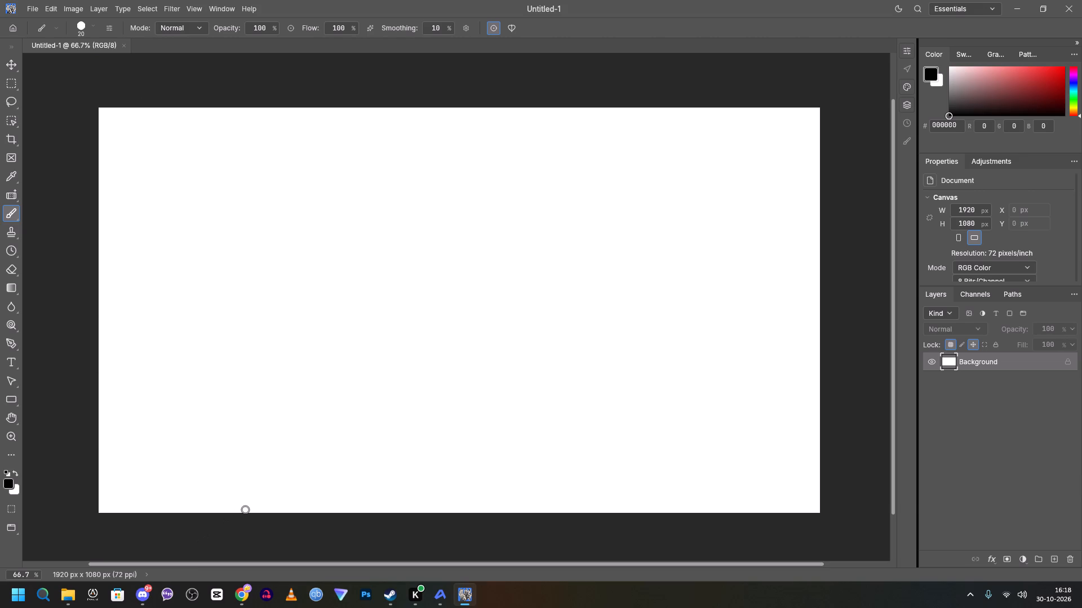
left_click(1081, 607)
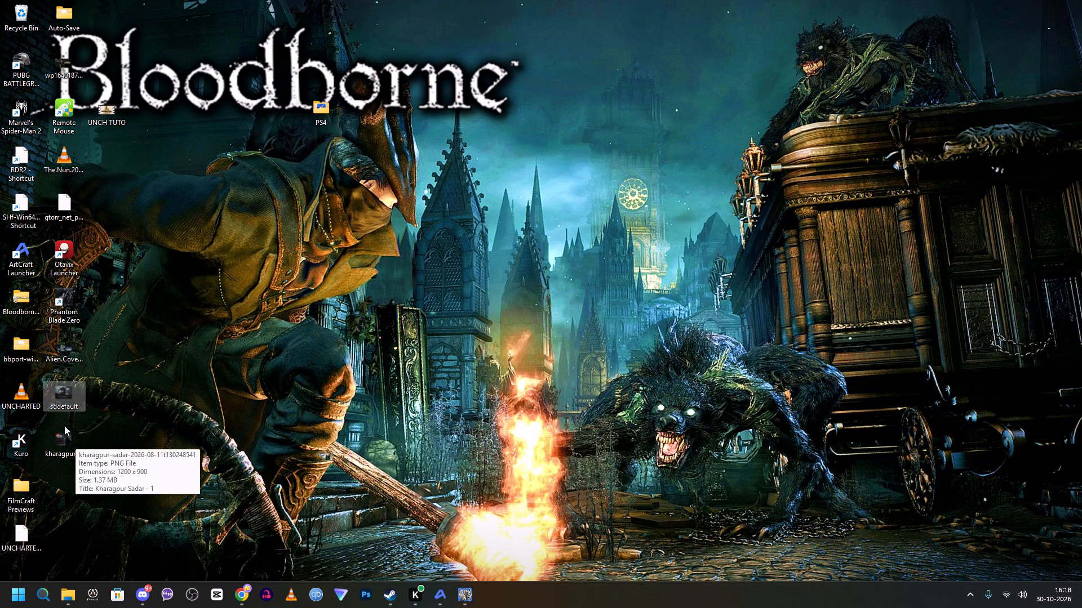
left_click_drag(66, 438, 69, 437)
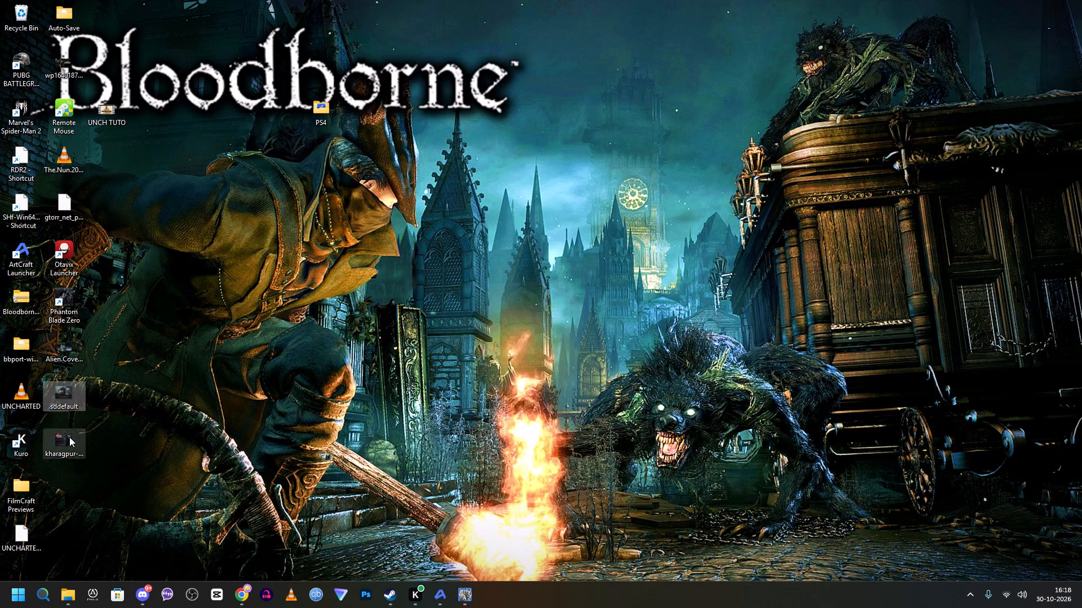
left_click_drag(69, 437, 465, 440)
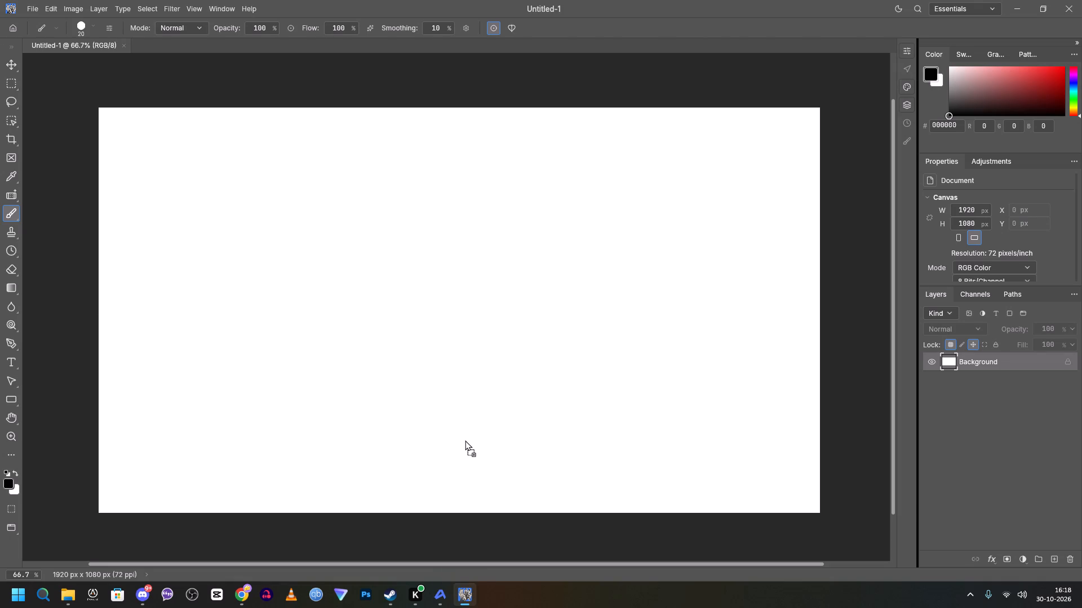
left_click_drag(465, 440, 473, 427)
Align the placed poster to the canvas's top-left corner, scale it to 160% to span the width, and shift it up about 50 px.
left_click_drag(455, 369, 393, 337)
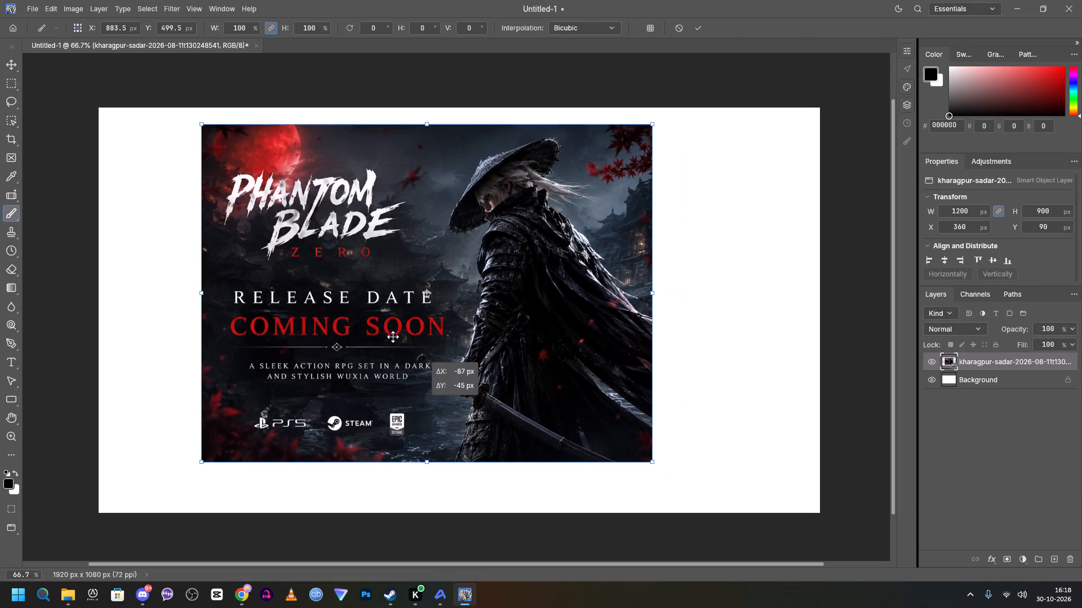
left_click_drag(393, 337, 317, 334)
left_click_drag(549, 444, 689, 473)
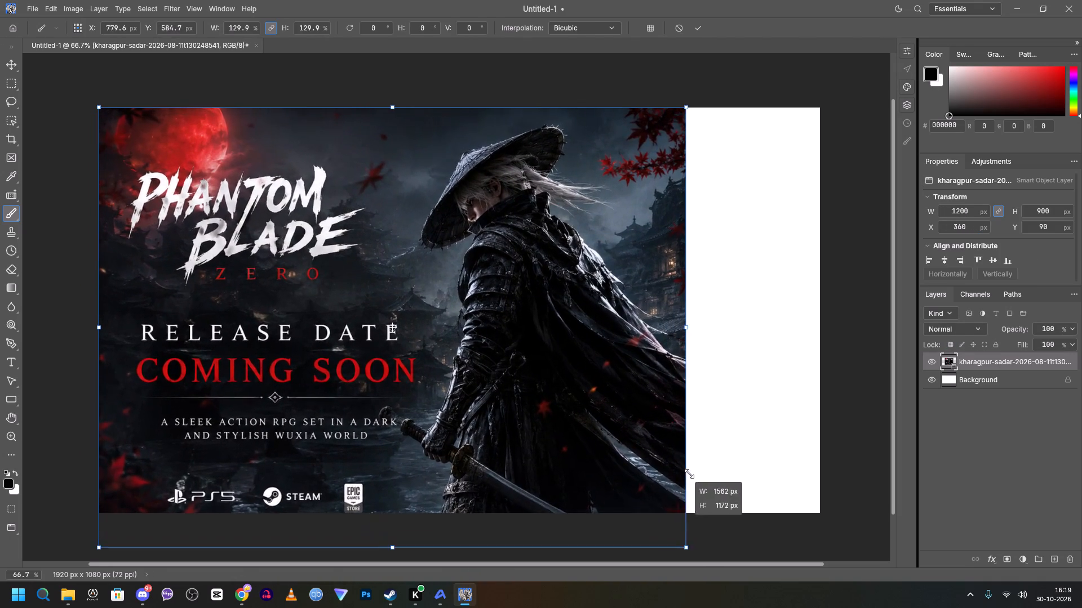
left_click_drag(689, 473, 817, 521)
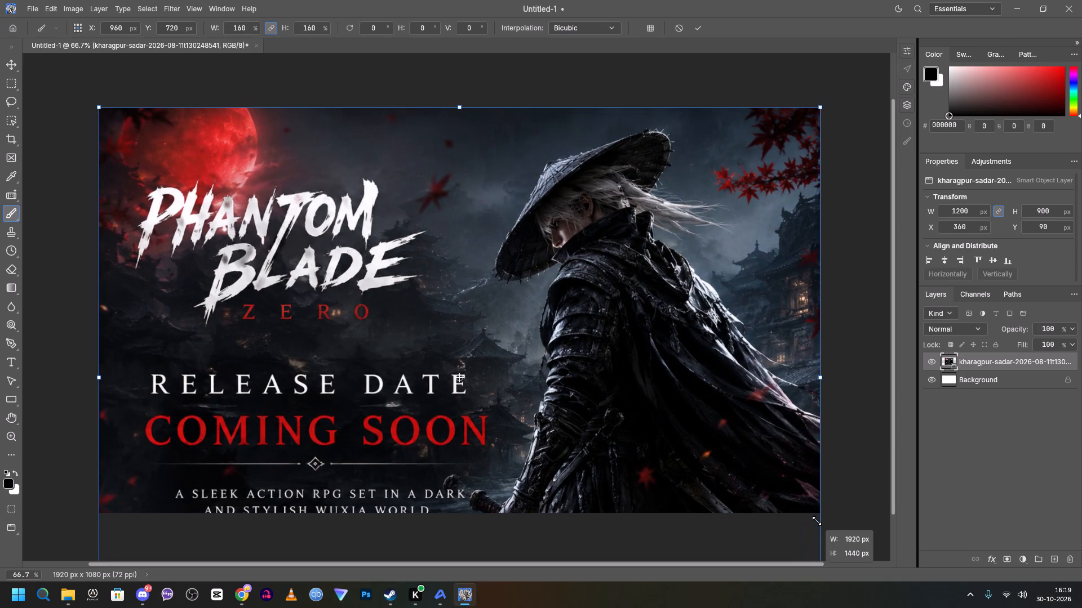
left_click_drag(817, 521, 816, 518)
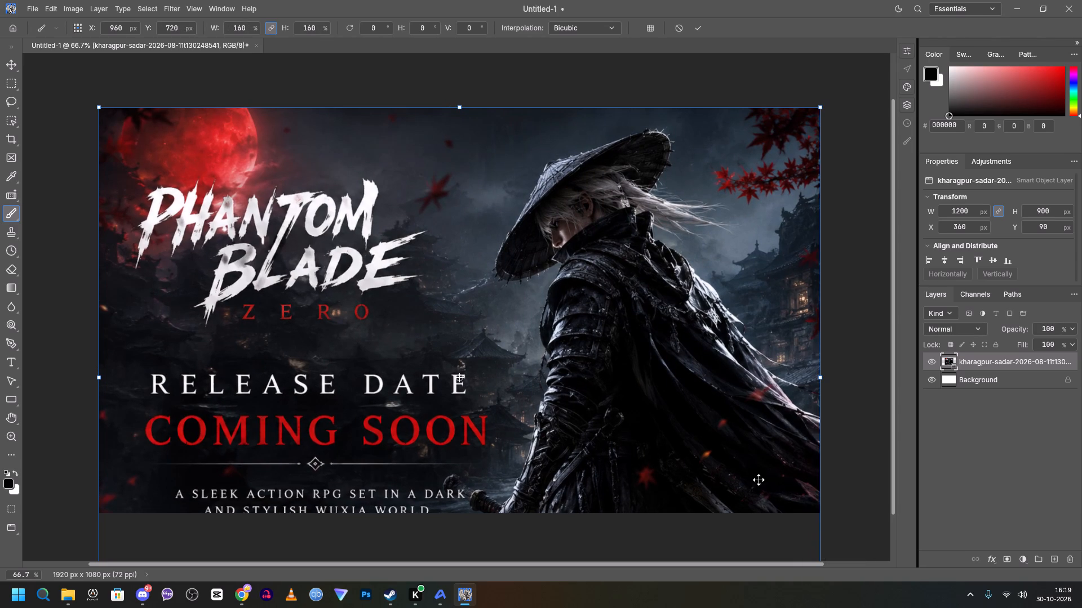
left_click_drag(723, 449, 723, 435)
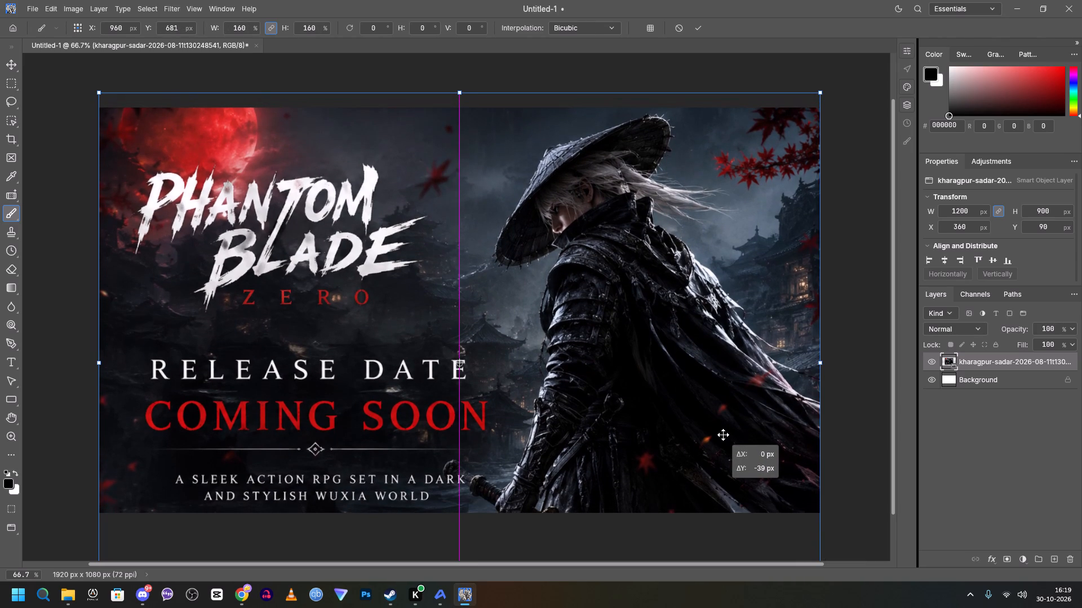
left_click_drag(723, 435, 725, 431)
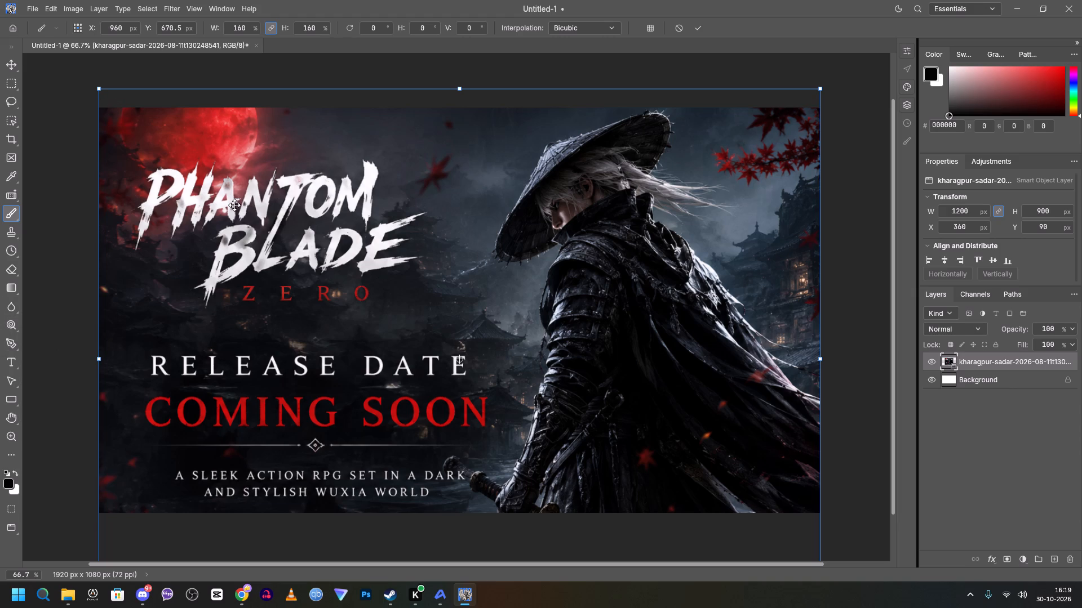
Duplicate the poster layer by copying and pasting it.
key("ctrl+c")
key("ctrl+v")
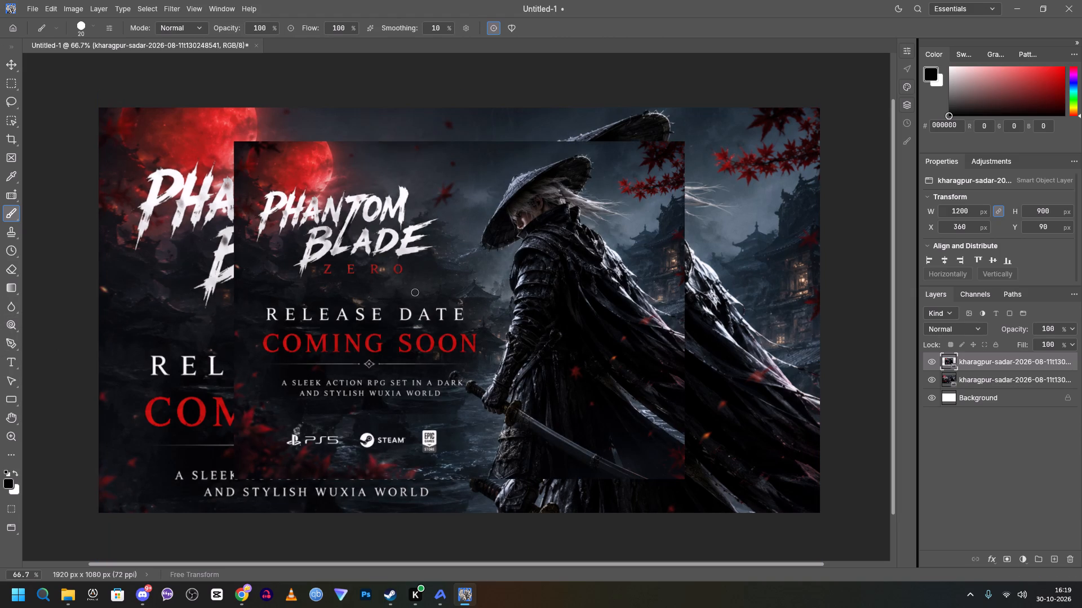
Move the smaller poster copy on the top layer flush into the canvas's lower-right corner.
left_click(978, 364)
left_click(580, 331)
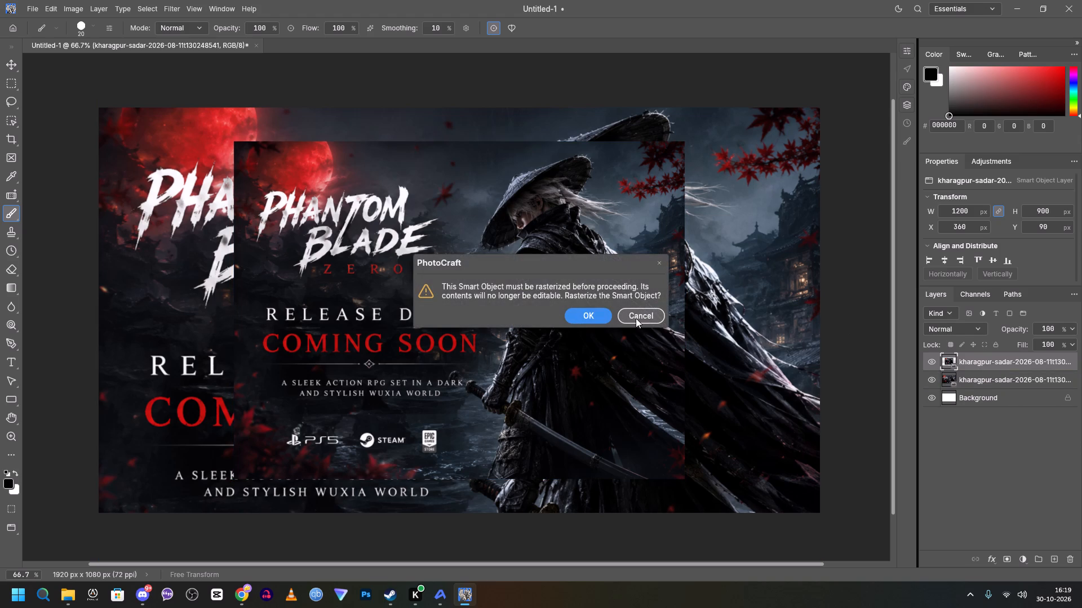
left_click(645, 316)
left_click(3, 60)
left_click_drag(423, 267, 560, 298)
left_click(438, 221)
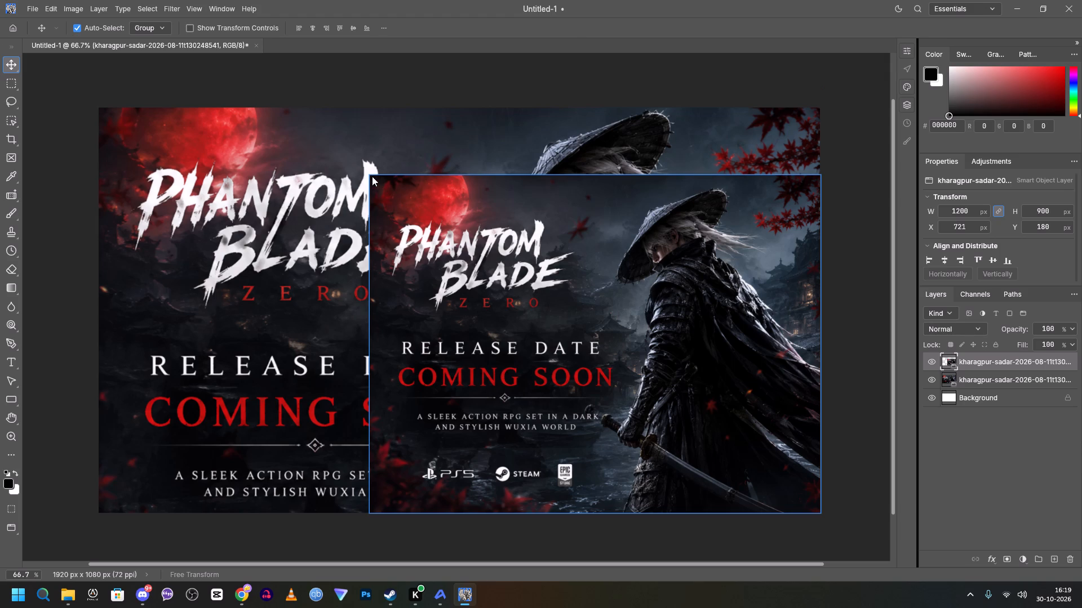
Enlarge the poster copy to about 138% (about 1655 × 1242 px), flush with the canvas's right edge and starting about 31 px above the top.
key("ctrl+t")
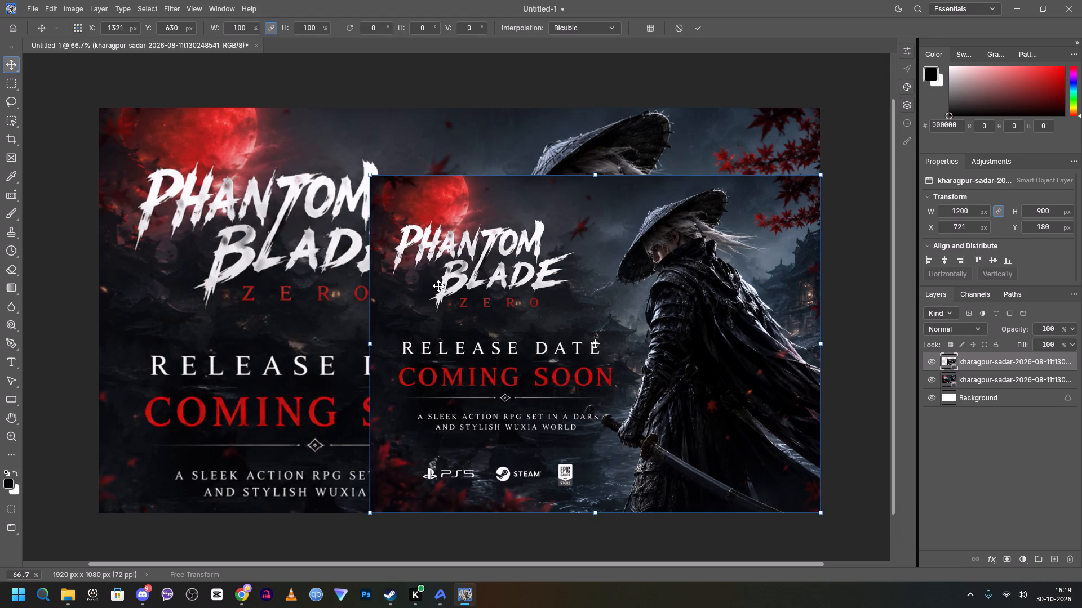
left_click_drag(367, 175, 357, 158)
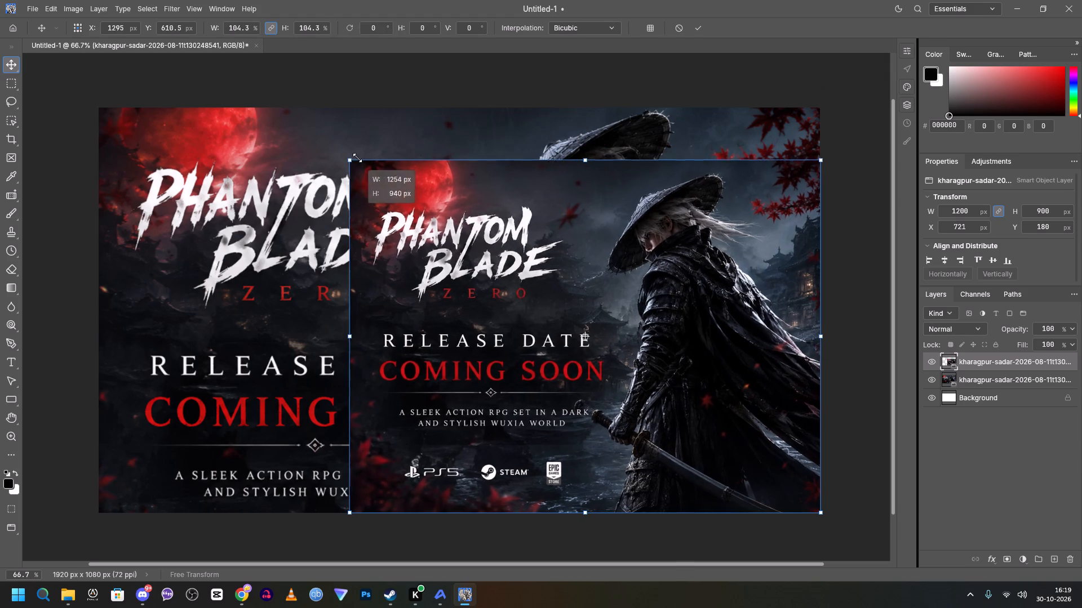
left_click_drag(357, 158, 334, 108)
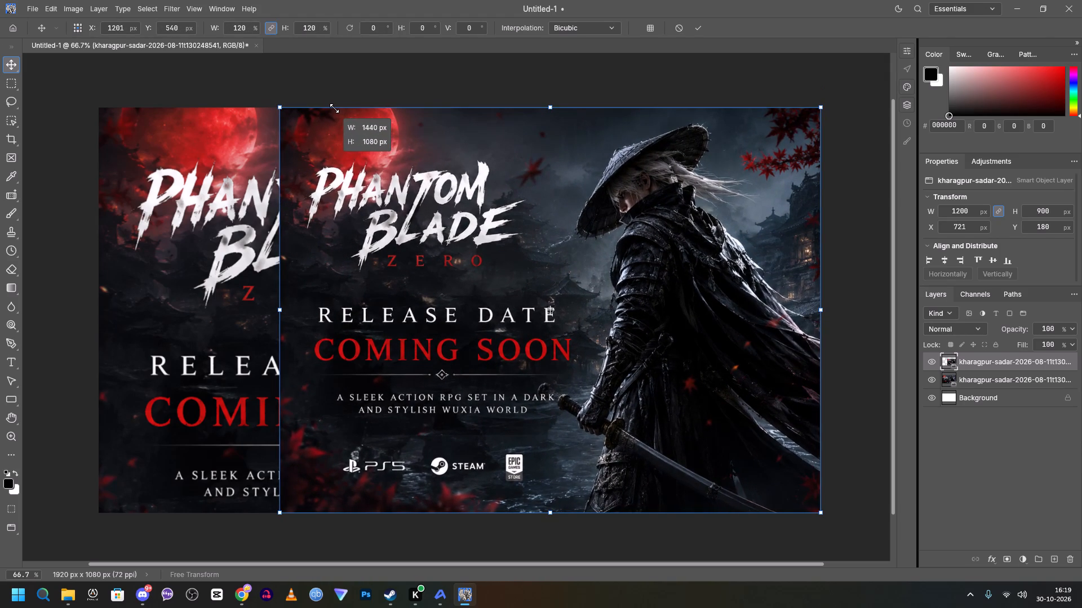
left_click_drag(334, 108, 335, 108)
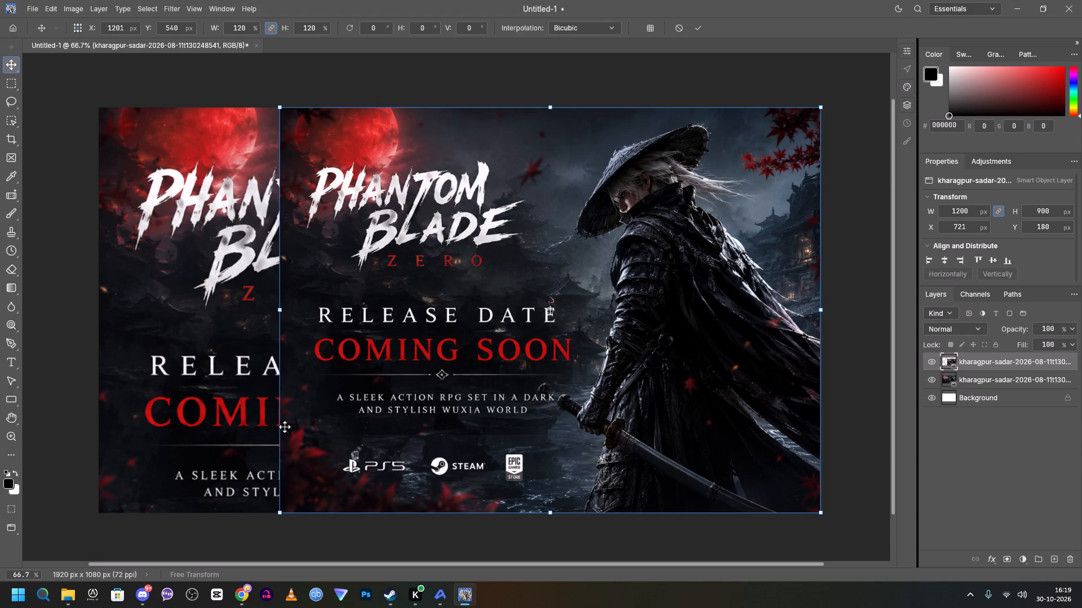
left_click_drag(280, 512, 263, 515)
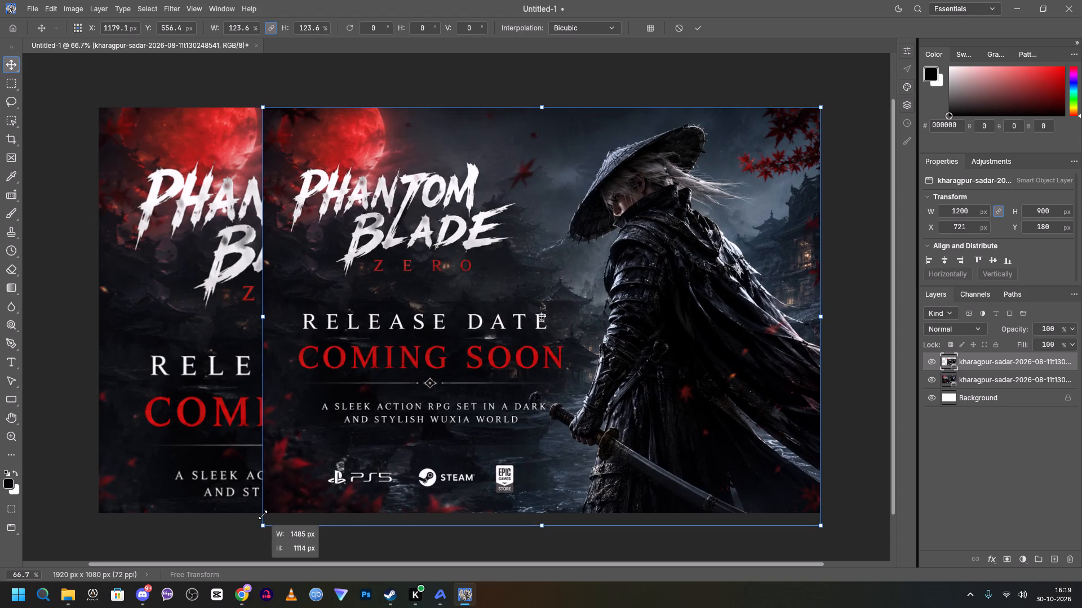
left_click_drag(263, 515, 232, 526)
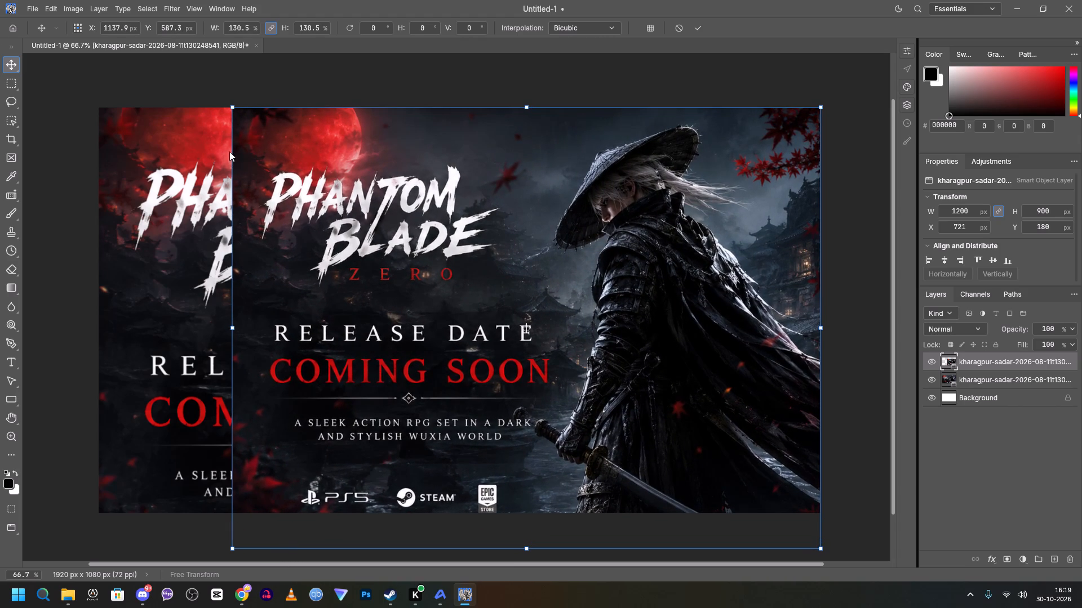
left_click_drag(233, 106, 218, 102)
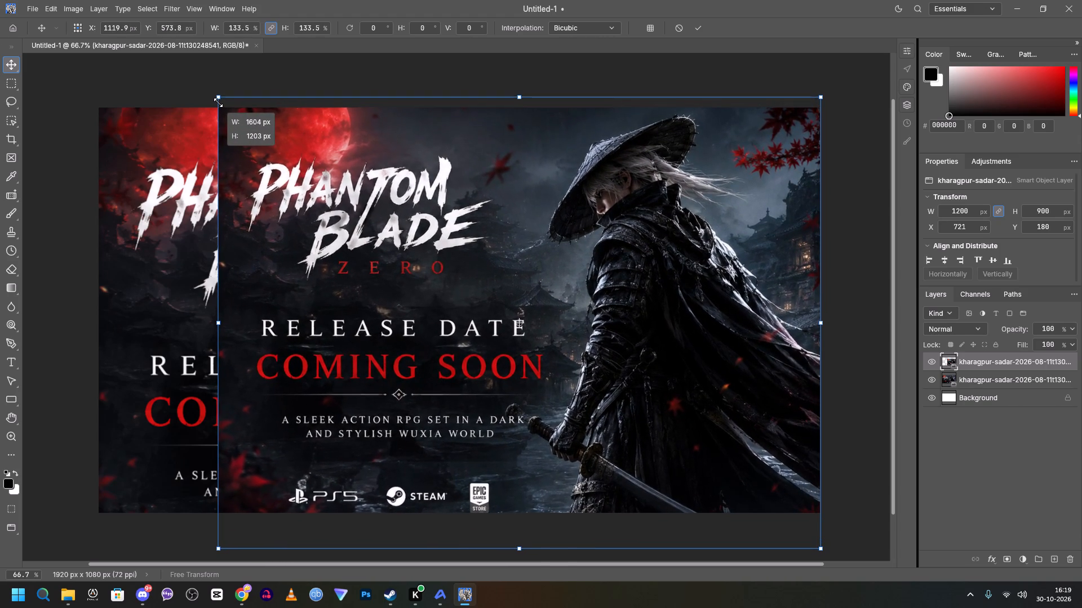
left_click_drag(218, 102, 199, 96)
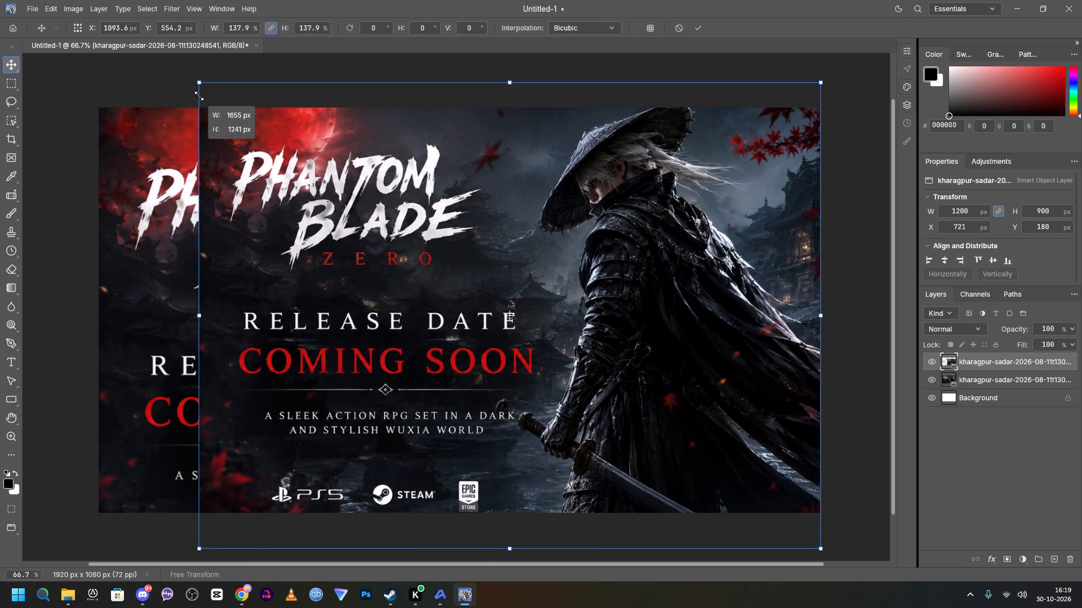
left_click_drag(199, 96, 199, 96)
left_click_drag(273, 205, 267, 218)
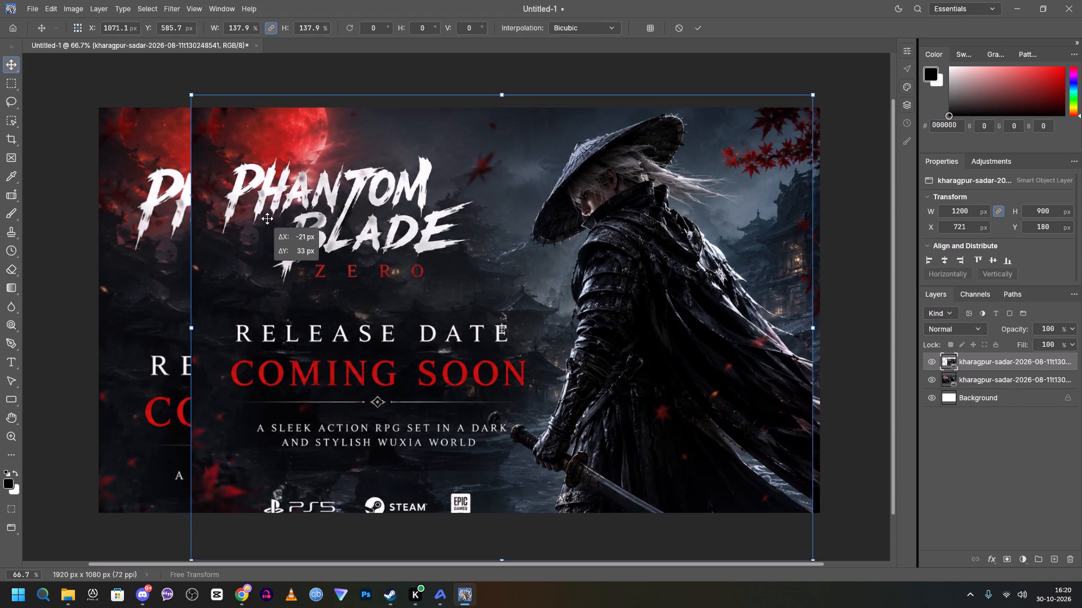
left_click_drag(267, 218, 268, 223)
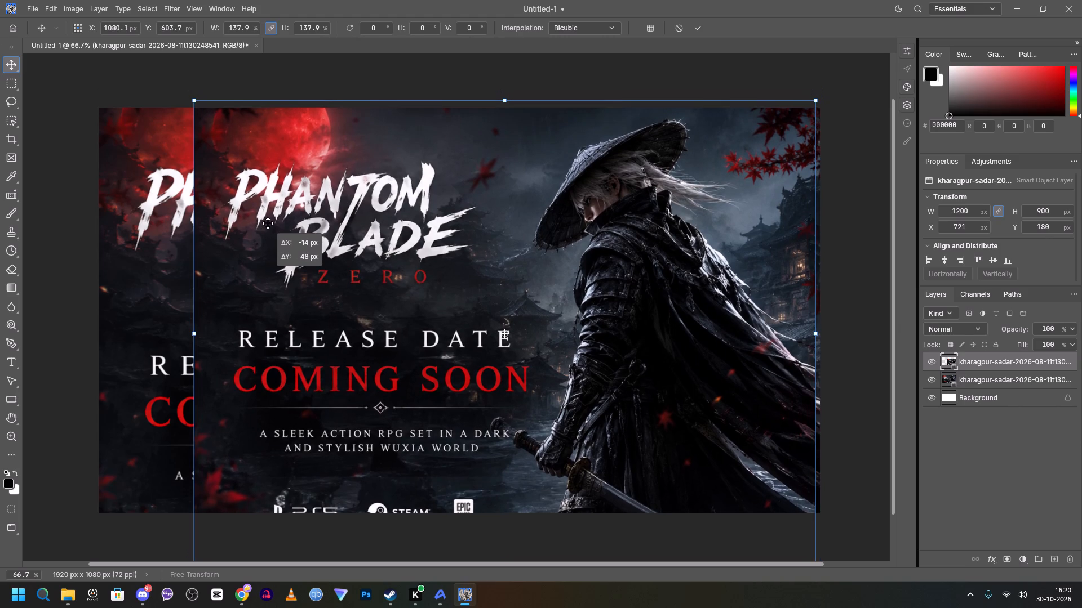
left_click_drag(268, 223, 272, 218)
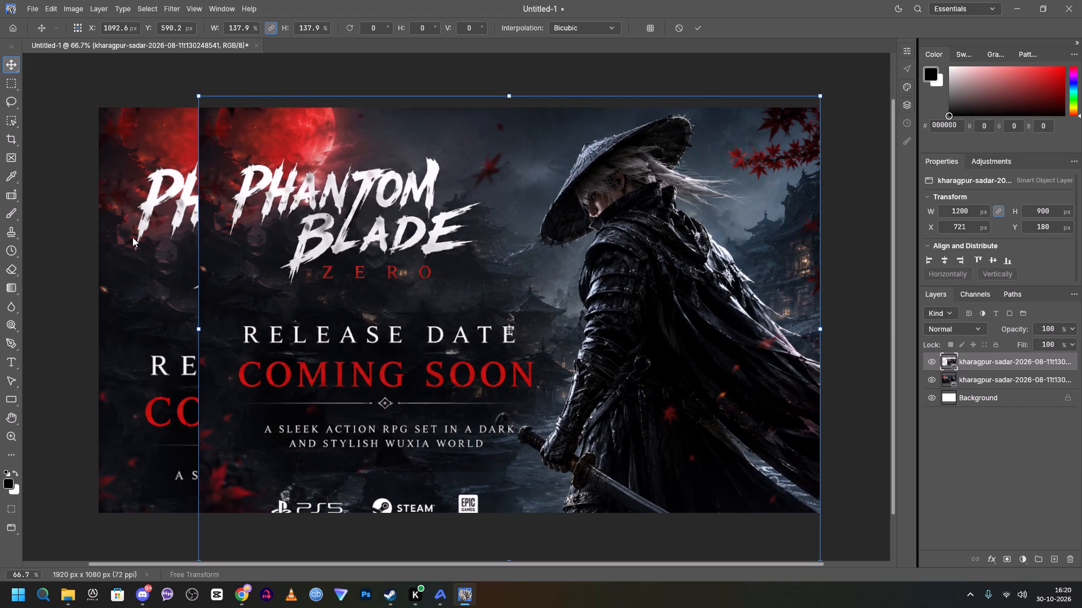
left_click(963, 383)
Add a layer mask to the enlarged poster copy on the top layer.
left_click(983, 364)
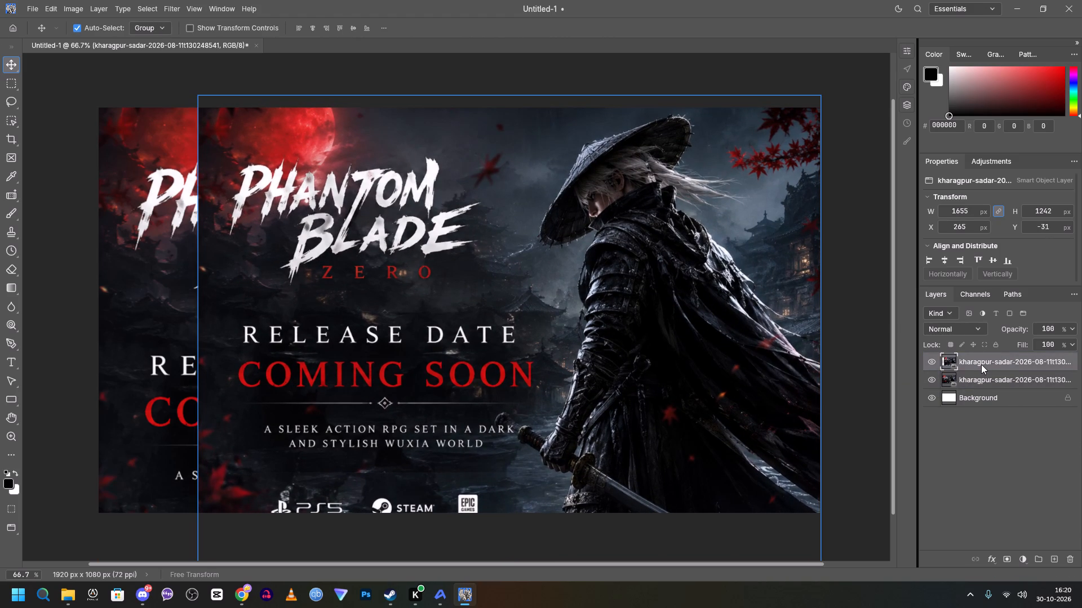
left_click(1007, 557)
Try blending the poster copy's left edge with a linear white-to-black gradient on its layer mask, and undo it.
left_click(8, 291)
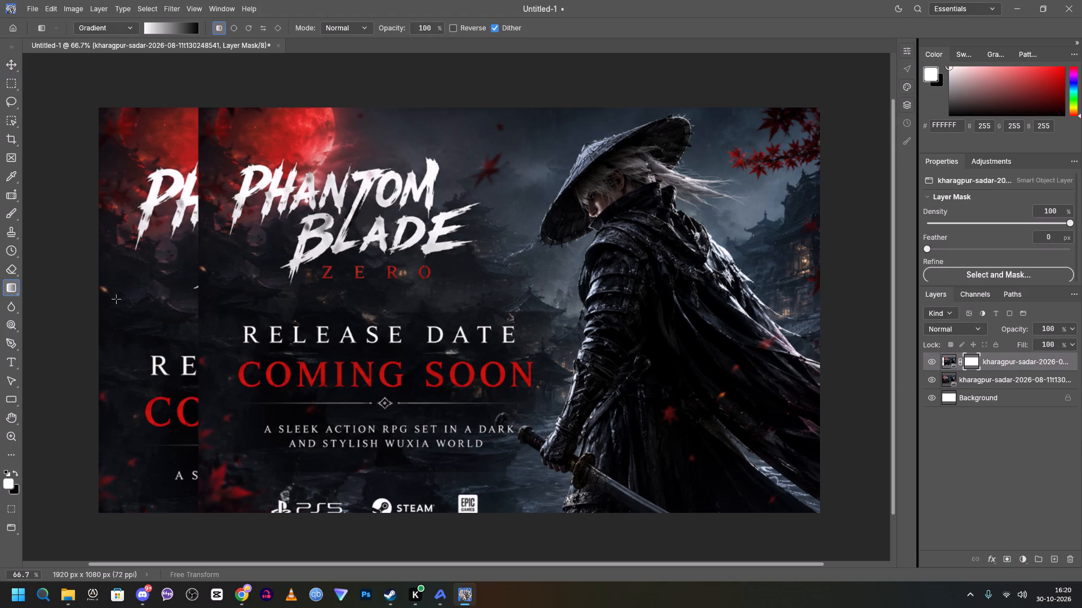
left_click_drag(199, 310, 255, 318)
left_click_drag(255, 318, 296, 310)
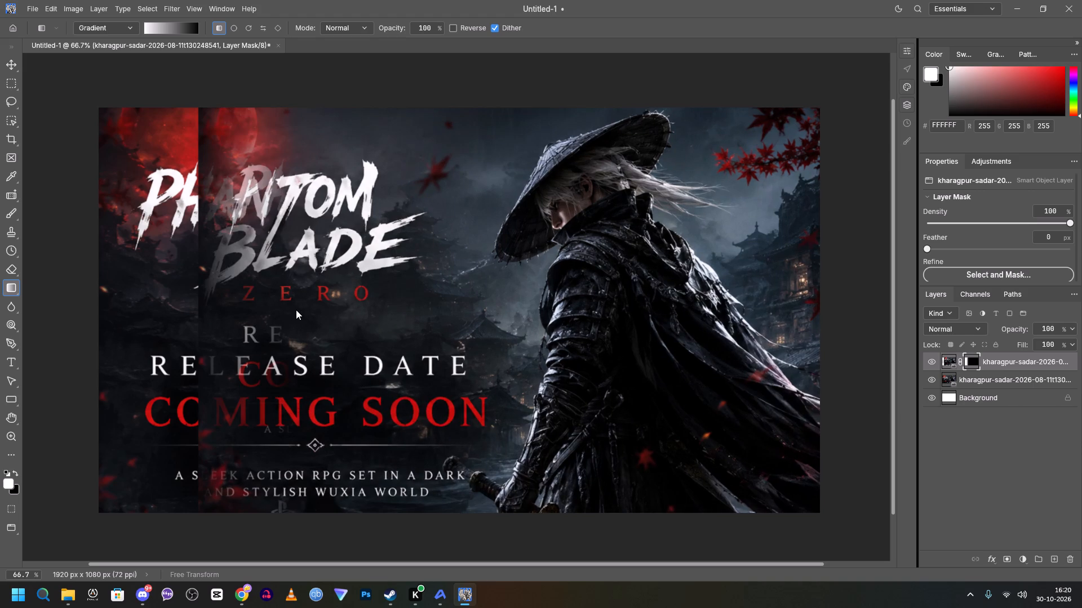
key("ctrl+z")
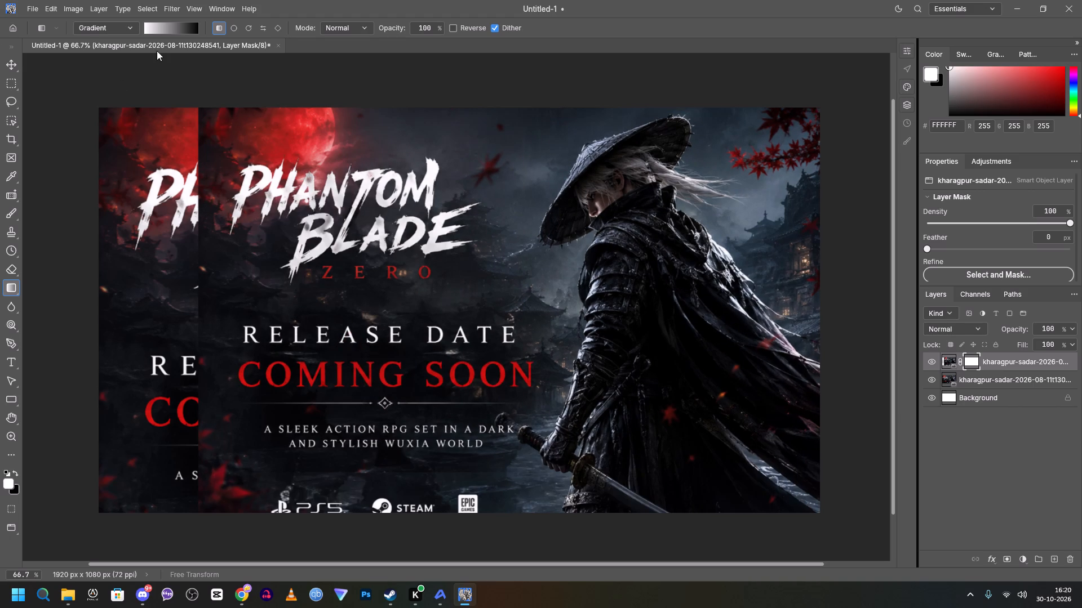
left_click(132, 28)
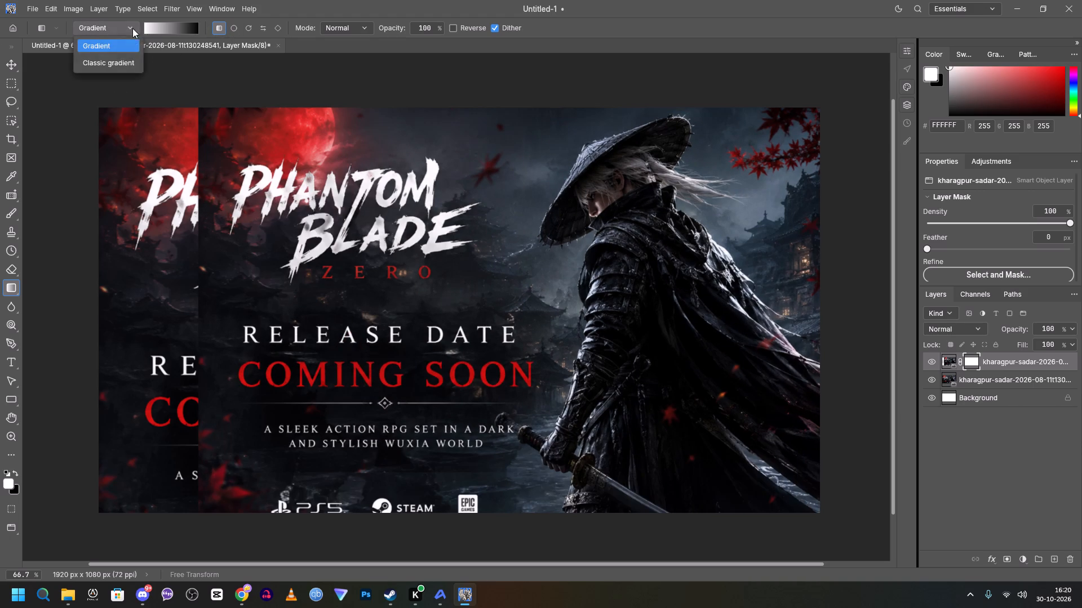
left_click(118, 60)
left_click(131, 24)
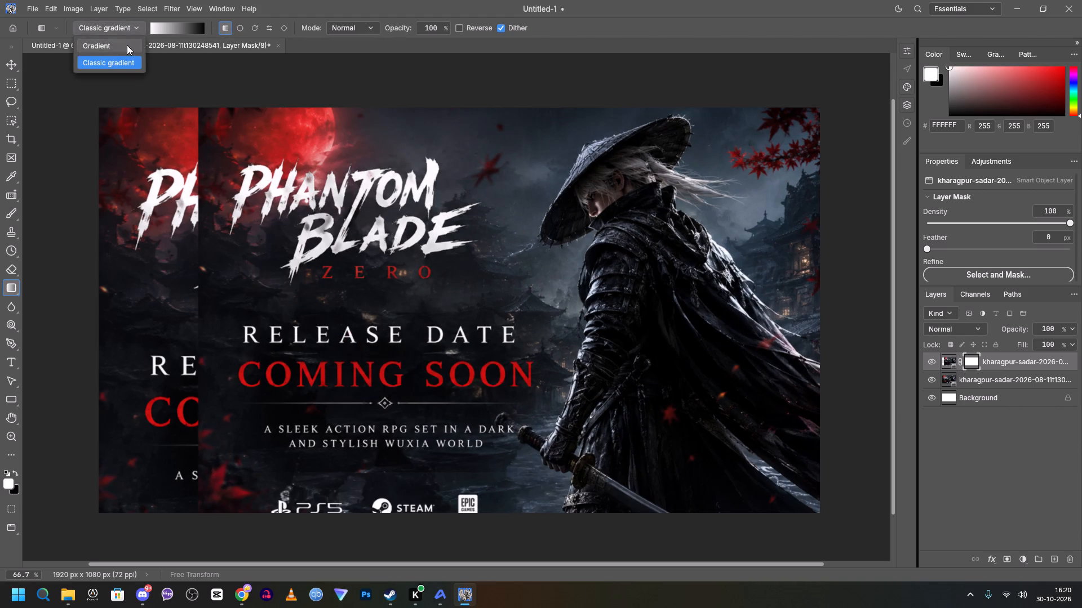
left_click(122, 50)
Draw a linear gradient on the top copy's mask from its left edge across the title, white stop at 0% and black at 96.8%.
left_click(165, 29)
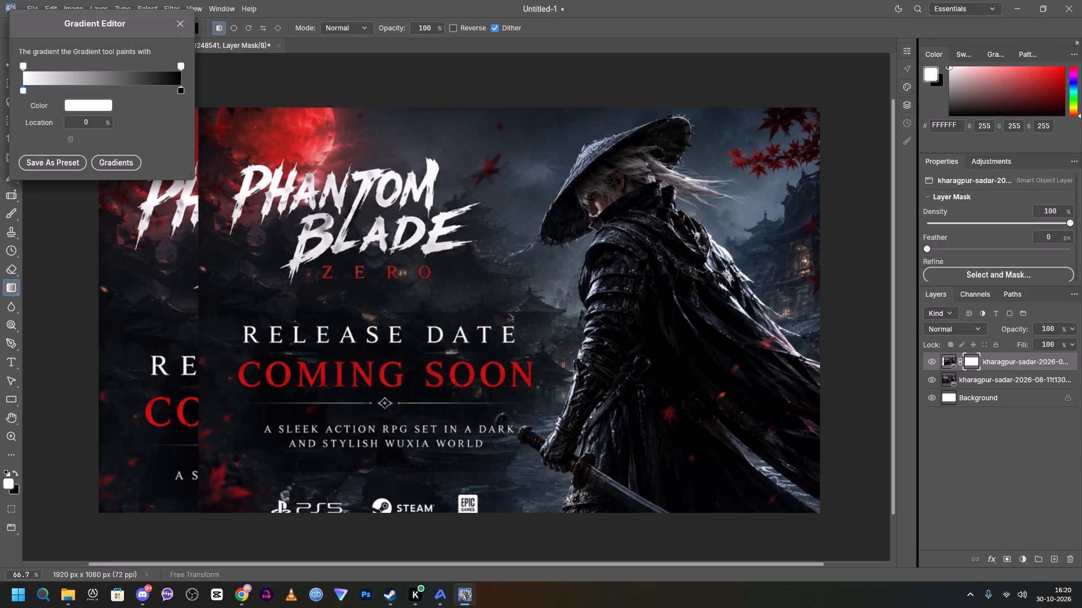
left_click_drag(22, 65, 216, 63)
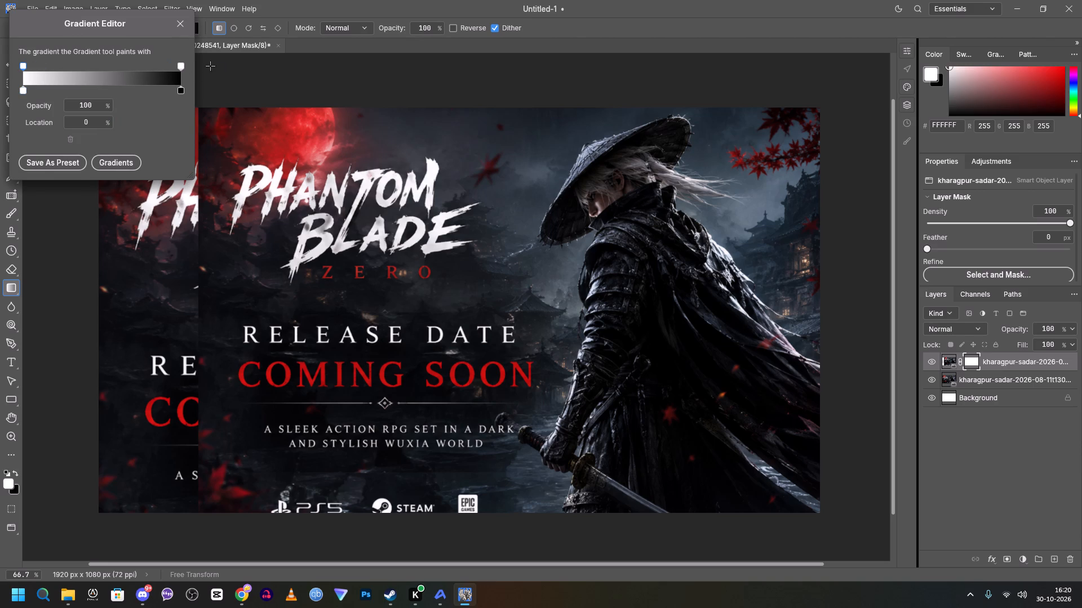
left_click_drag(181, 90, 0, 111)
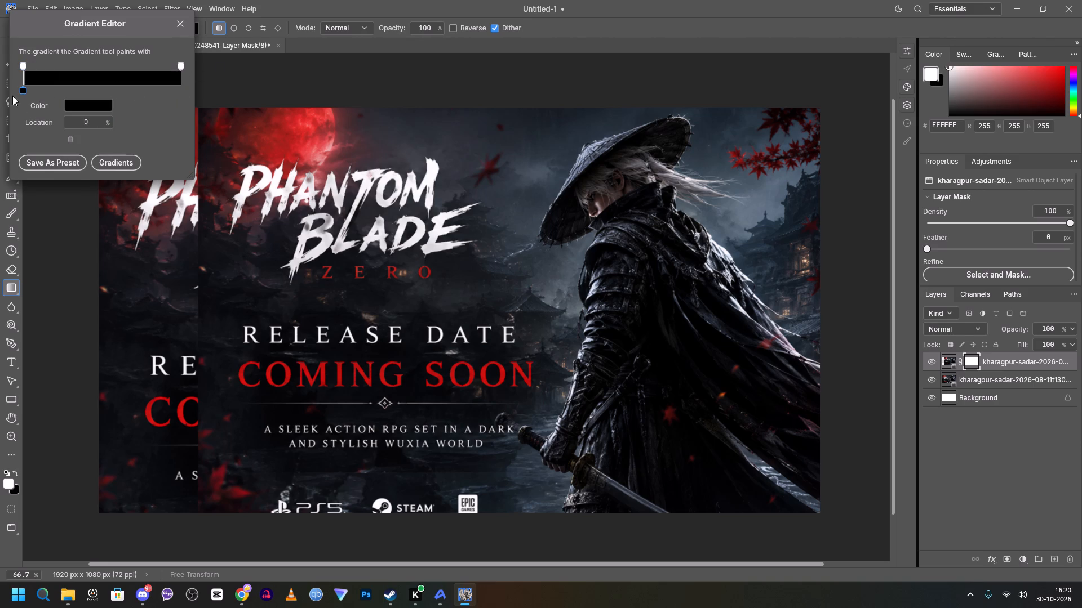
left_click_drag(24, 65, 193, 61)
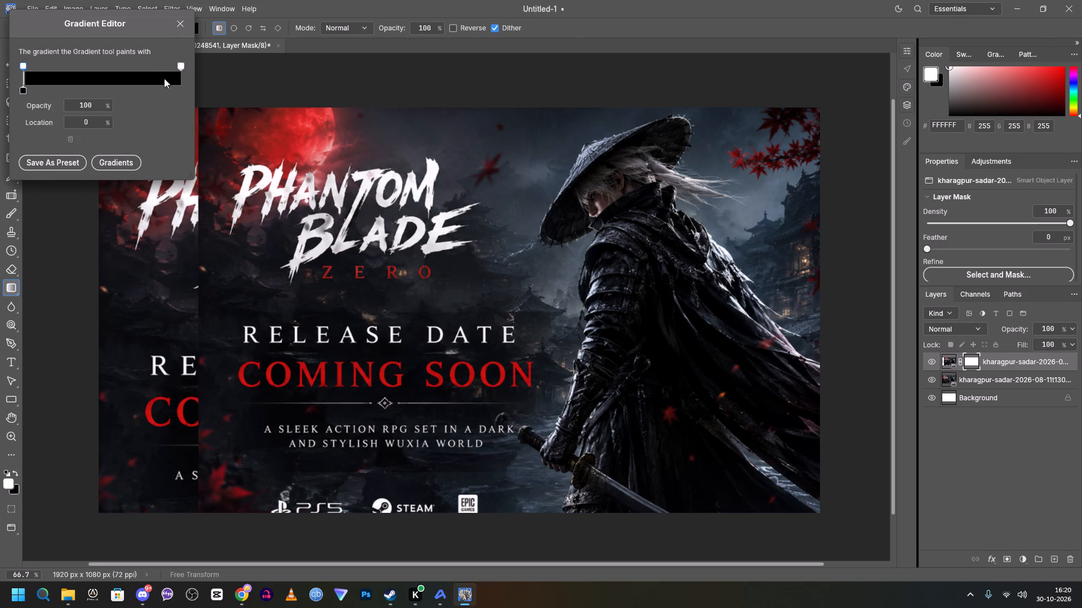
left_click_drag(23, 64, 199, 62)
left_click_drag(28, 90, 46, 95)
left_click_drag(23, 93, 56, 93)
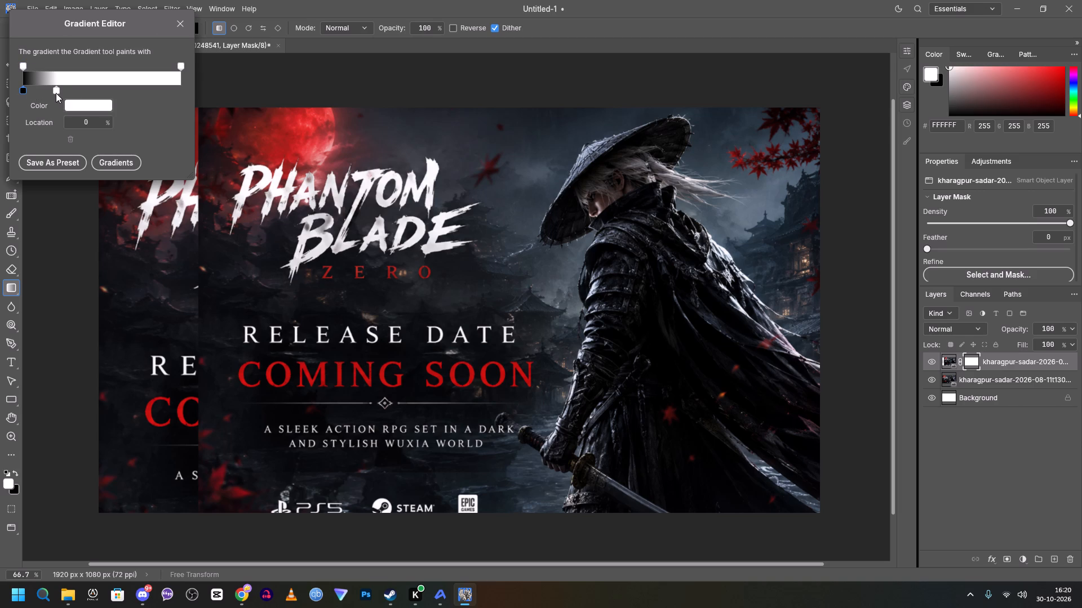
left_click_drag(56, 93, 52, 93)
left_click_drag(21, 91, 176, 78)
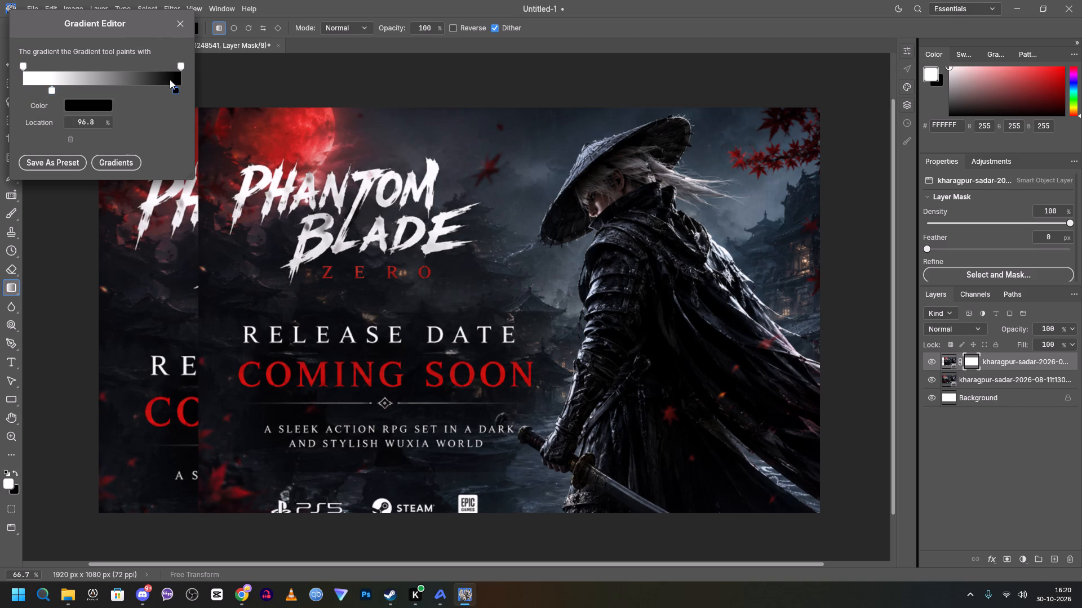
left_click_drag(49, 90, 0, 100)
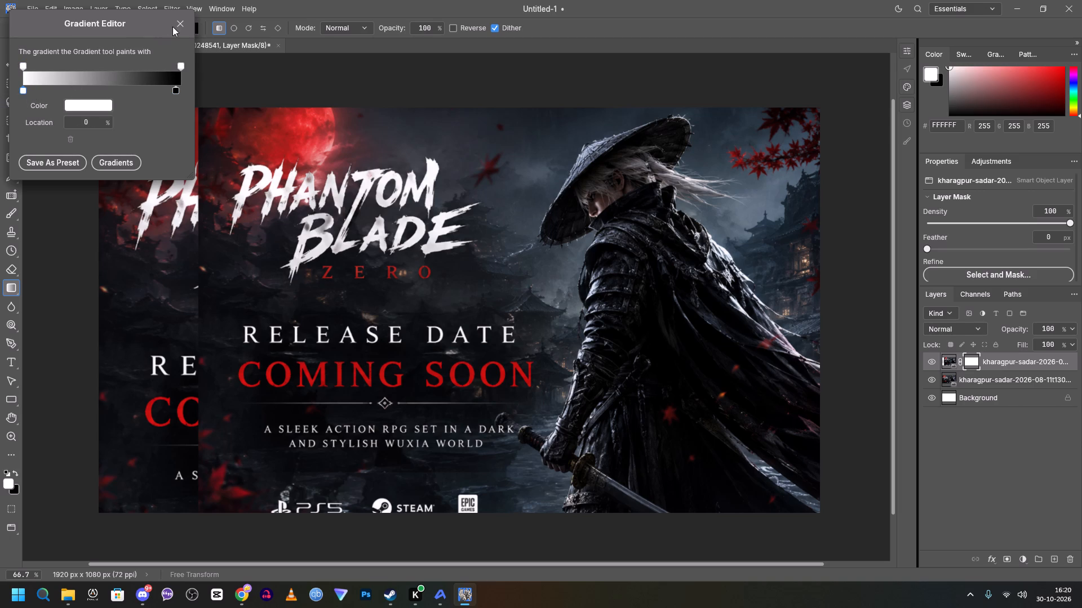
left_click(175, 24)
left_click(183, 26)
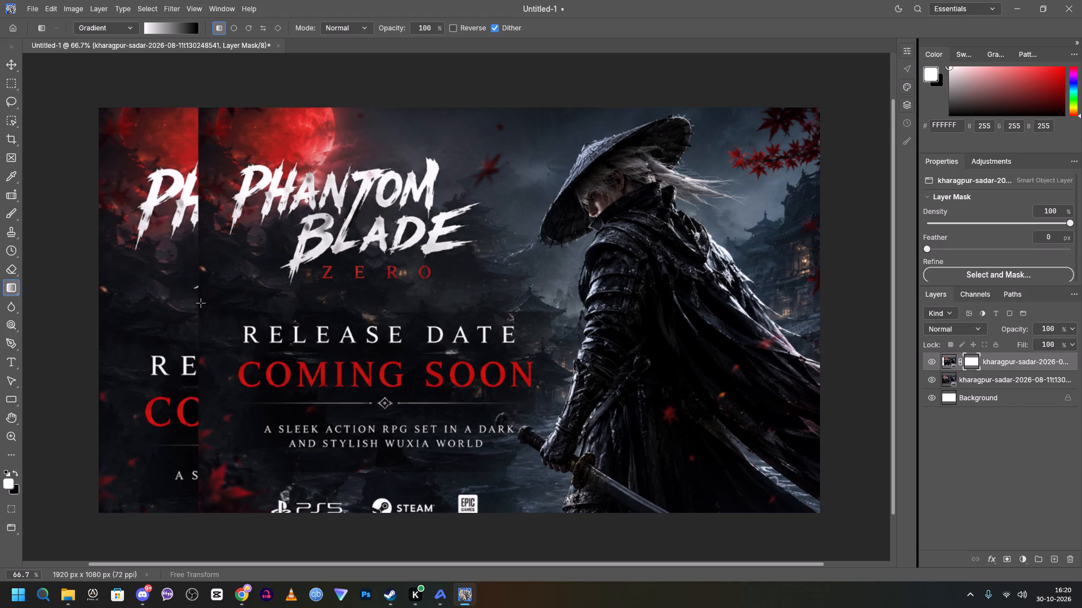
left_click_drag(198, 302, 369, 305)
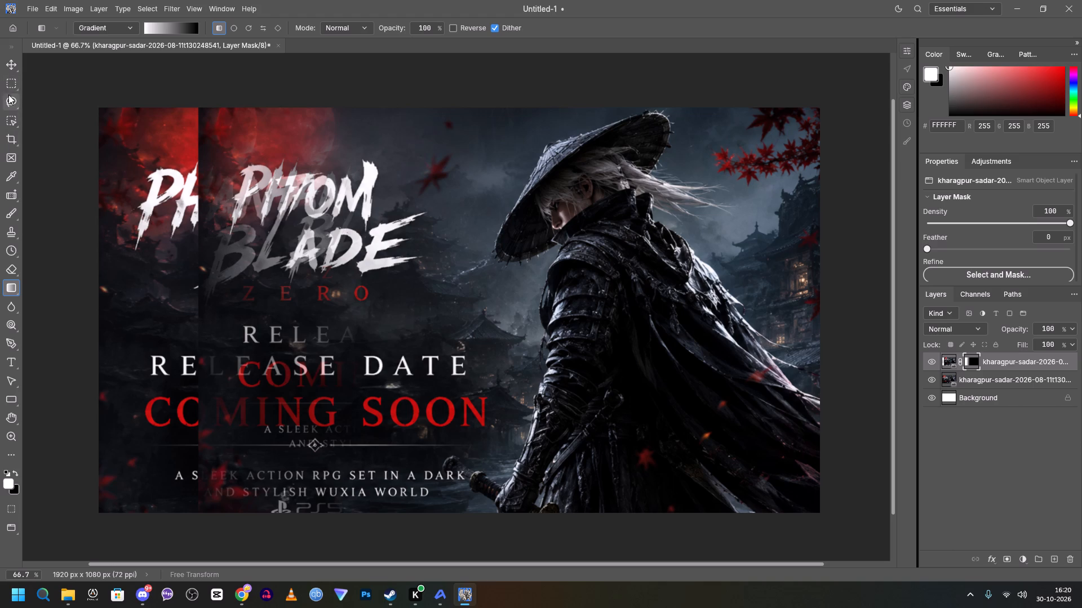
Erase the top copy's mask over the red moon at the seam with a 163 px eraser at 100% hardness.
left_click(14, 269)
right_click(251, 181)
left_click(356, 210)
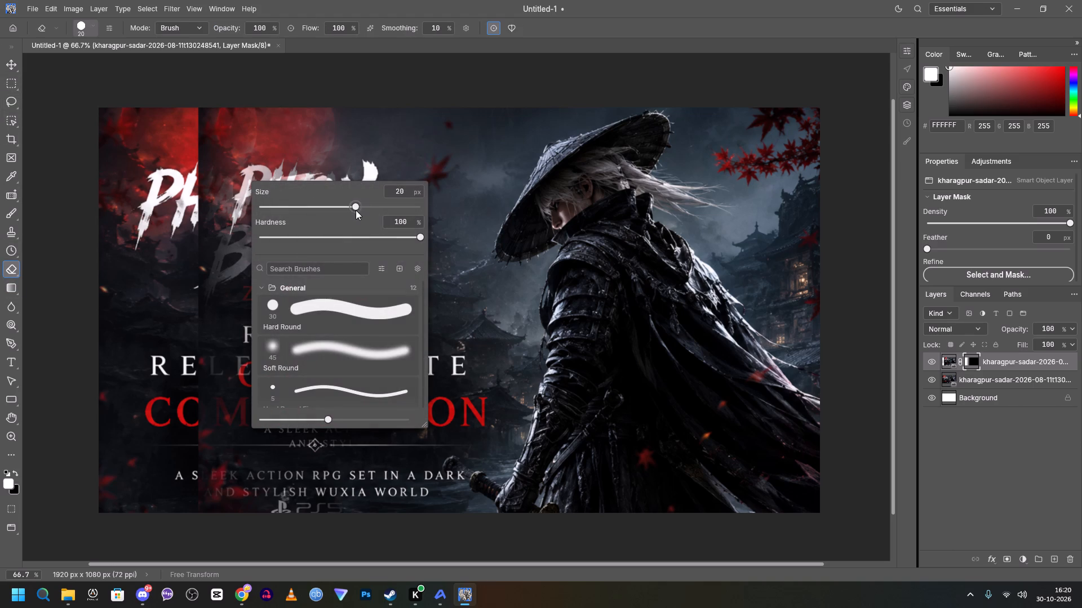
left_click_drag(198, 136, 202, 147)
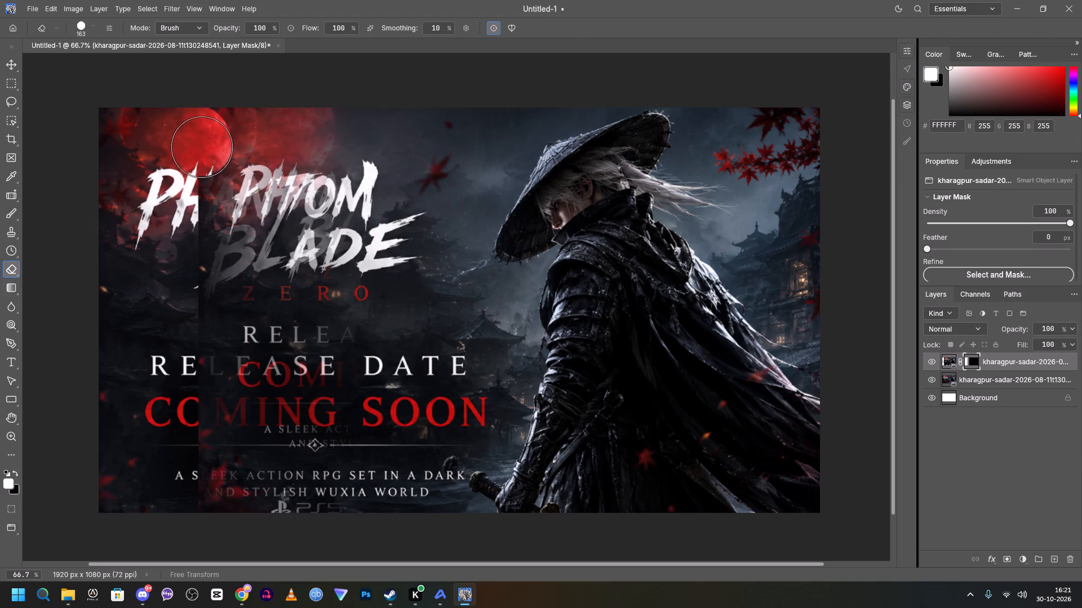
left_click_drag(202, 147, 216, 131)
Erase the doubled Phantom Blade Zero title and its seam from the top copy's mask with the 163 px eraser at 0% hardness.
right_click(233, 167)
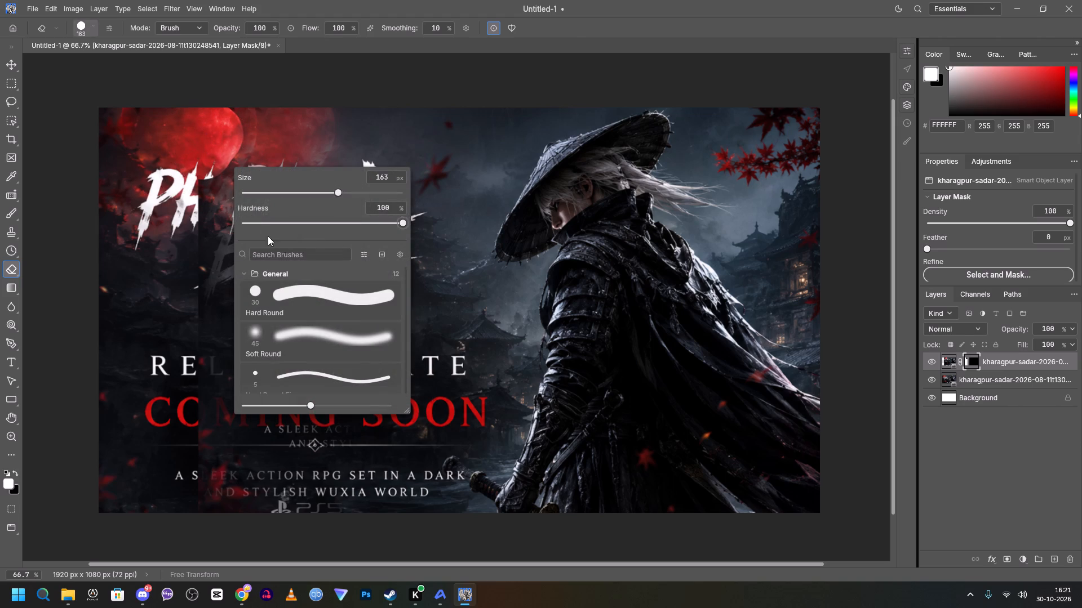
left_click_drag(343, 222, 189, 229)
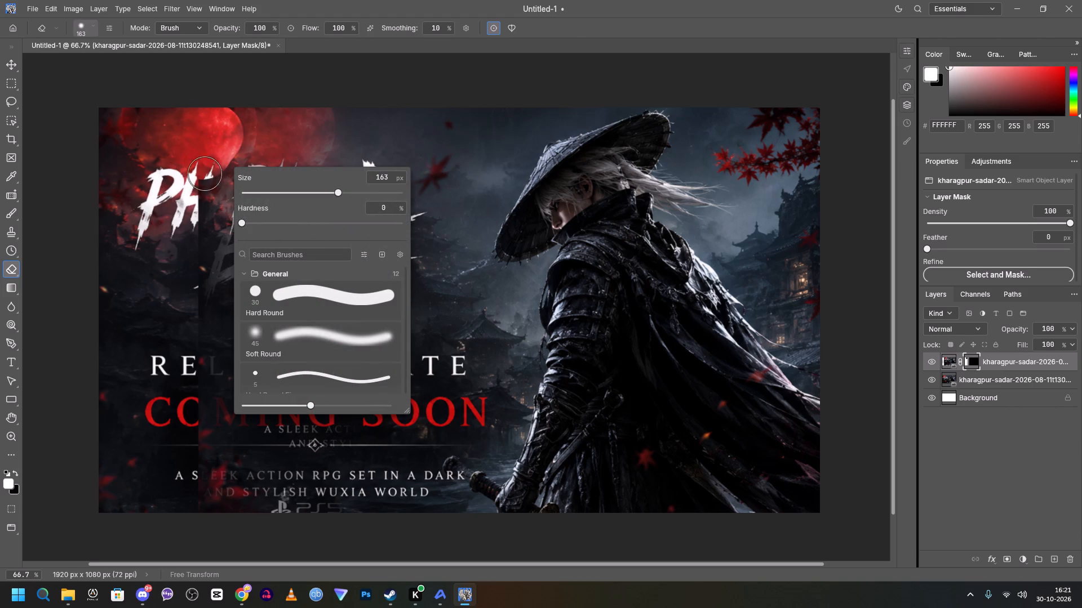
left_click_drag(210, 133, 198, 202)
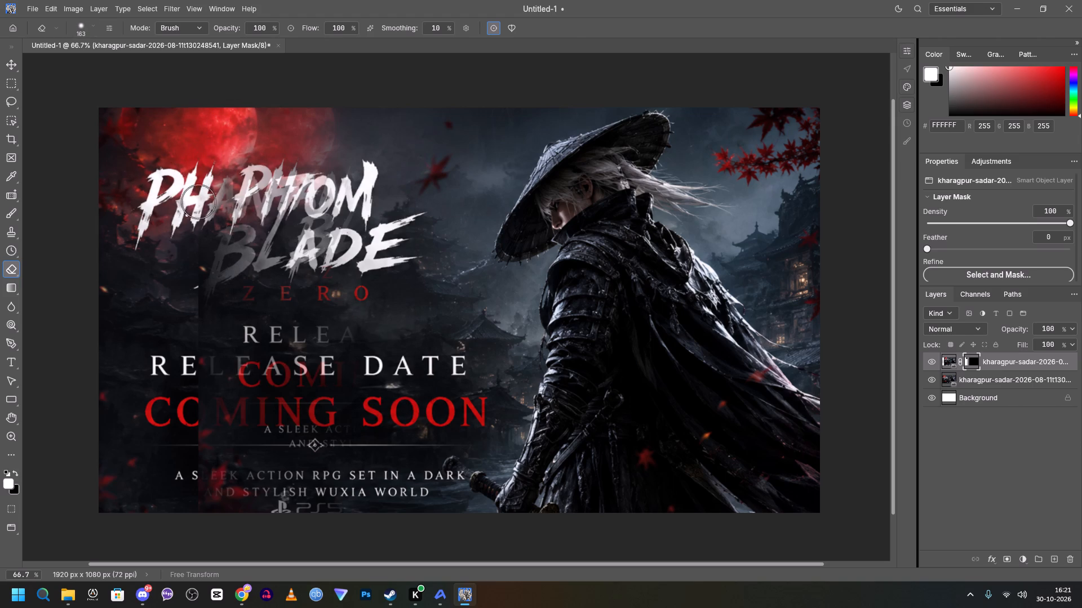
left_click_drag(198, 202, 209, 231)
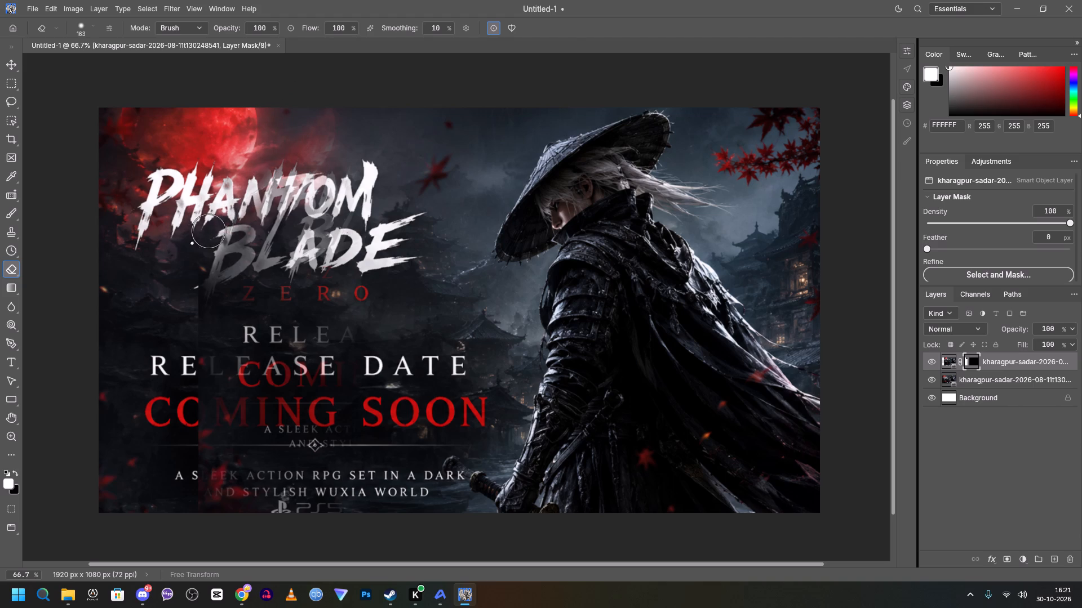
left_click_drag(209, 231, 385, 165)
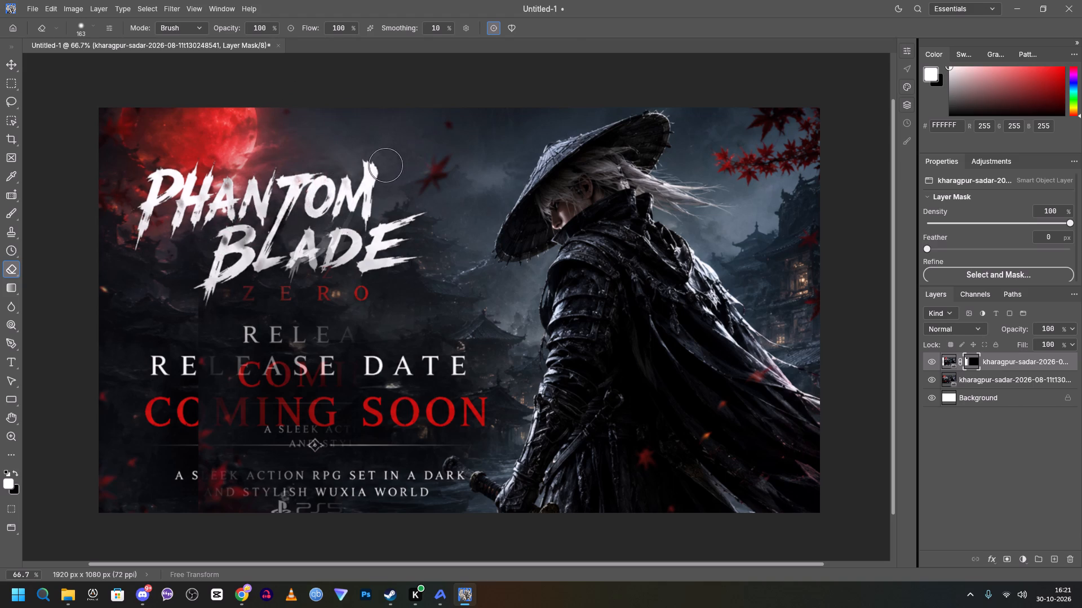
left_click_drag(385, 165, 346, 258)
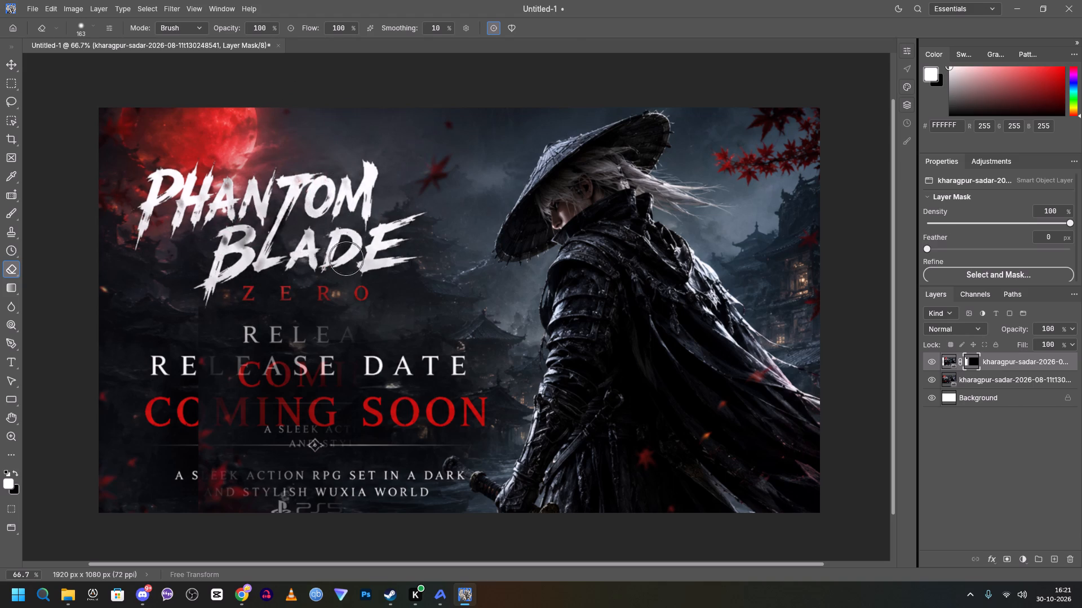
left_click_drag(346, 258, 277, 307)
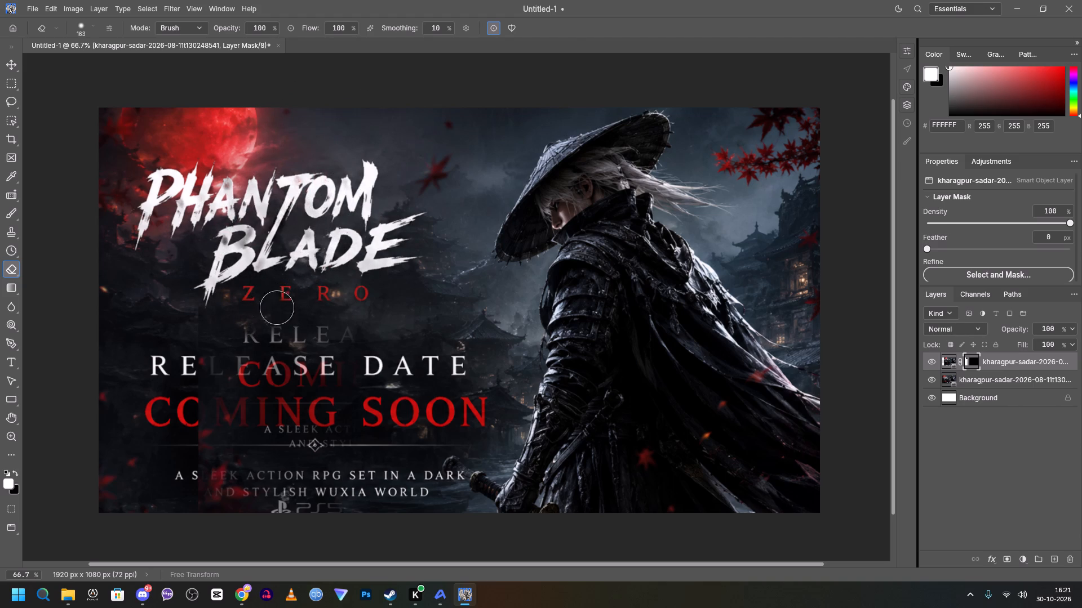
Erase the remaining doubled release-date, Coming Soon, tagline and platform-logo remnants from the top copy's mask with the soft eraser.
left_click_drag(277, 307, 305, 351)
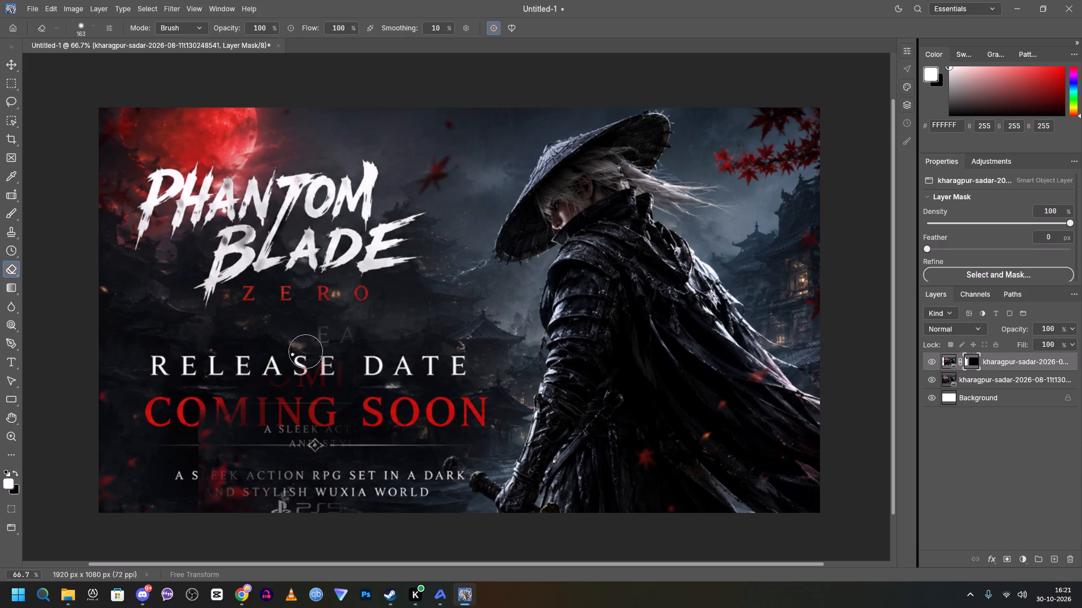
left_click_drag(305, 351, 322, 415)
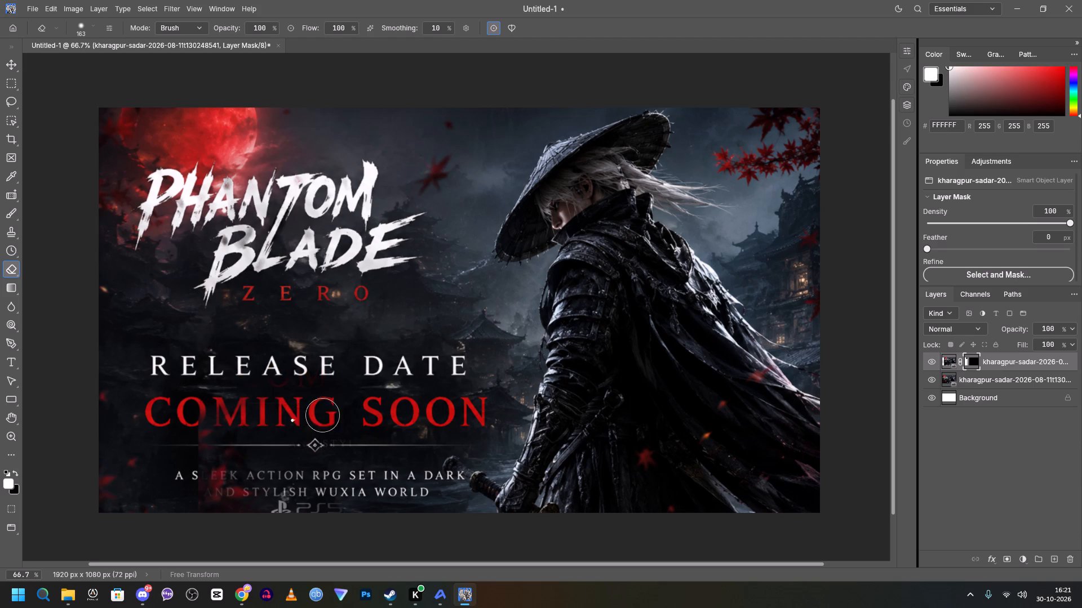
left_click_drag(322, 415, 425, 472)
left_click_drag(425, 472, 444, 348)
left_click_drag(444, 348, 339, 499)
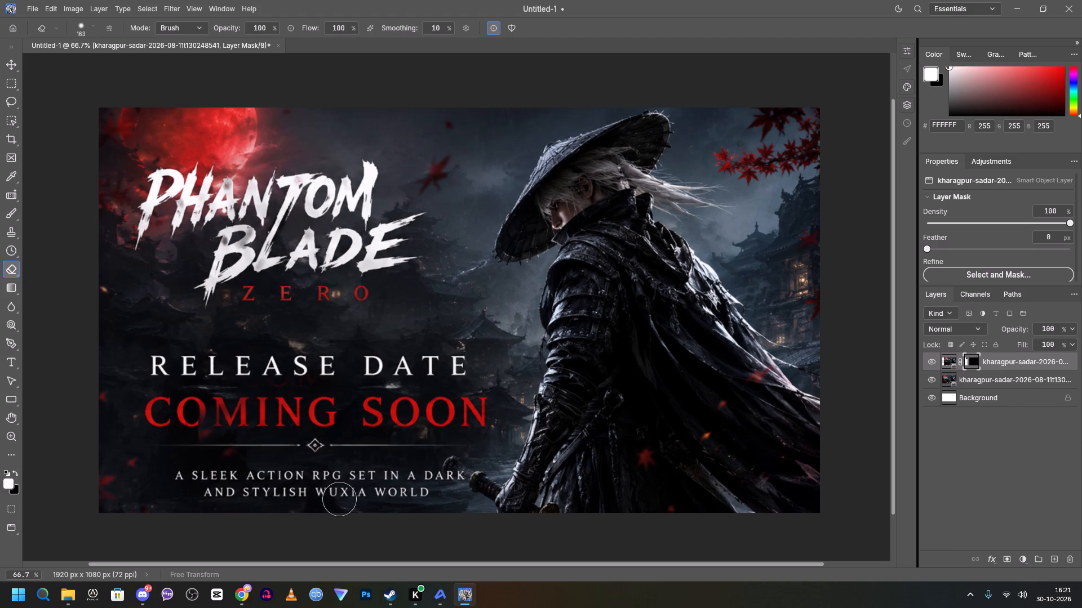
left_click_drag(339, 499, 441, 501)
left_click_drag(441, 501, 459, 361)
left_click_drag(459, 361, 188, 185)
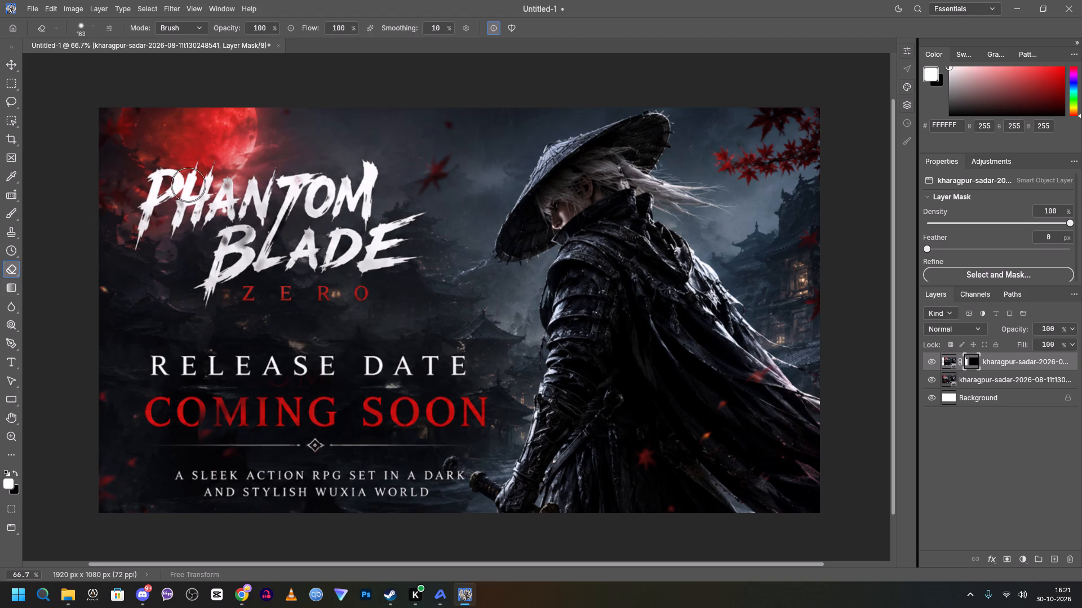
left_click_drag(188, 185, 125, 342)
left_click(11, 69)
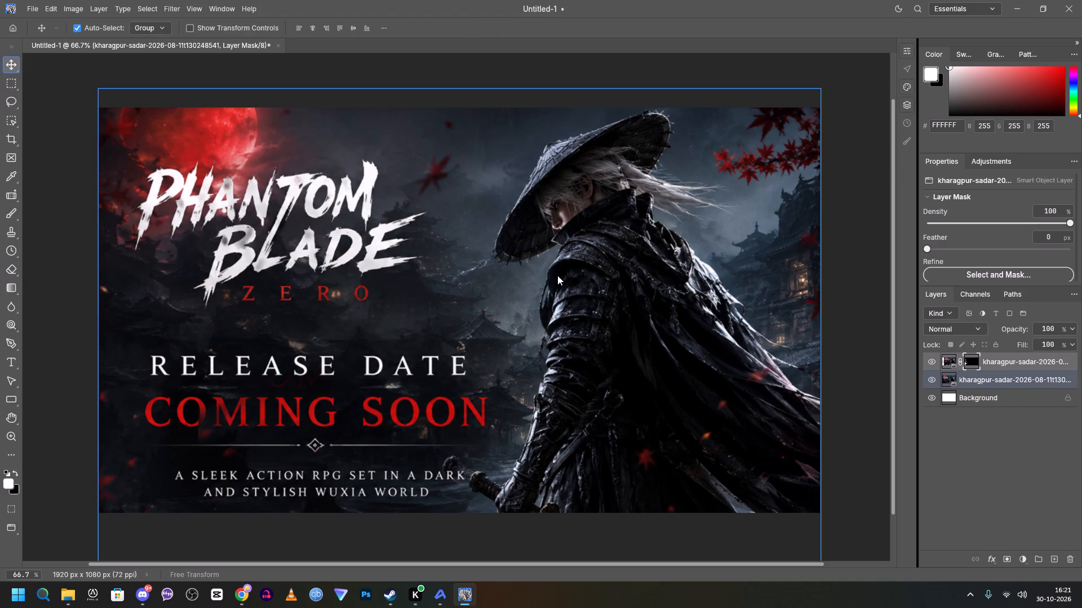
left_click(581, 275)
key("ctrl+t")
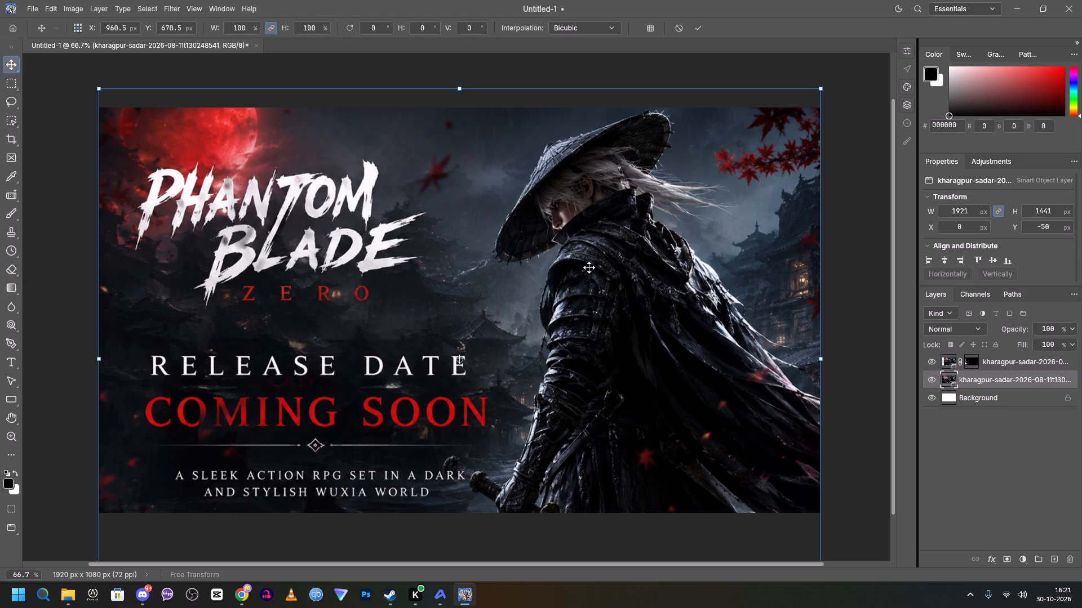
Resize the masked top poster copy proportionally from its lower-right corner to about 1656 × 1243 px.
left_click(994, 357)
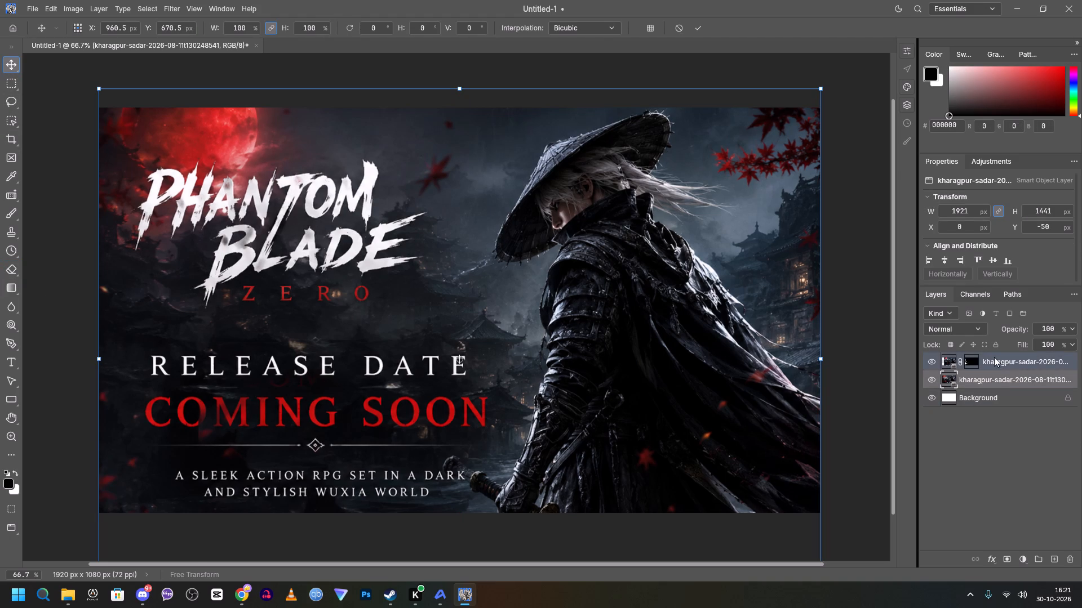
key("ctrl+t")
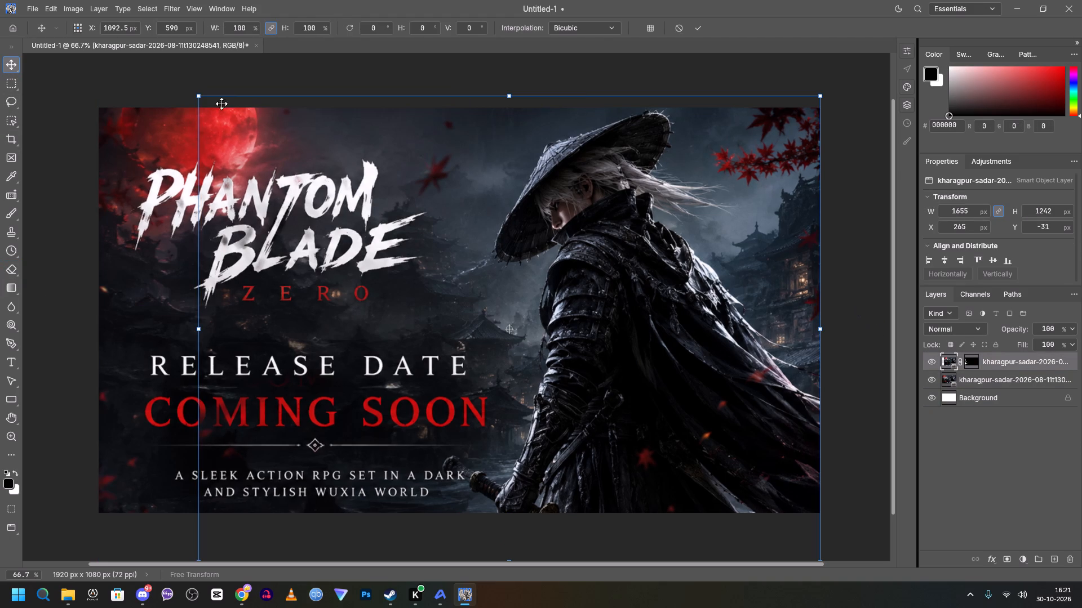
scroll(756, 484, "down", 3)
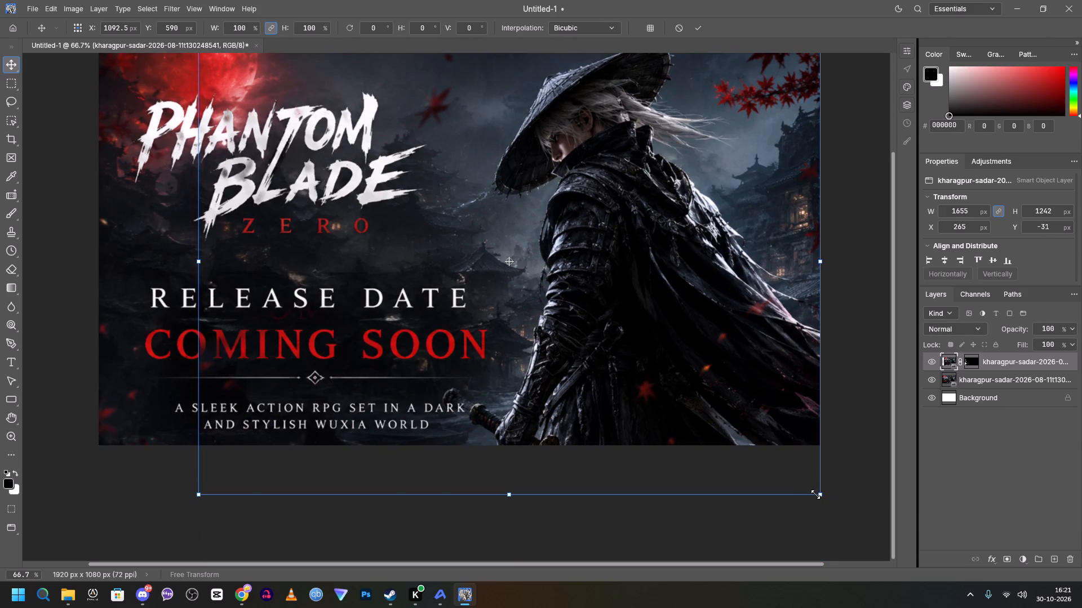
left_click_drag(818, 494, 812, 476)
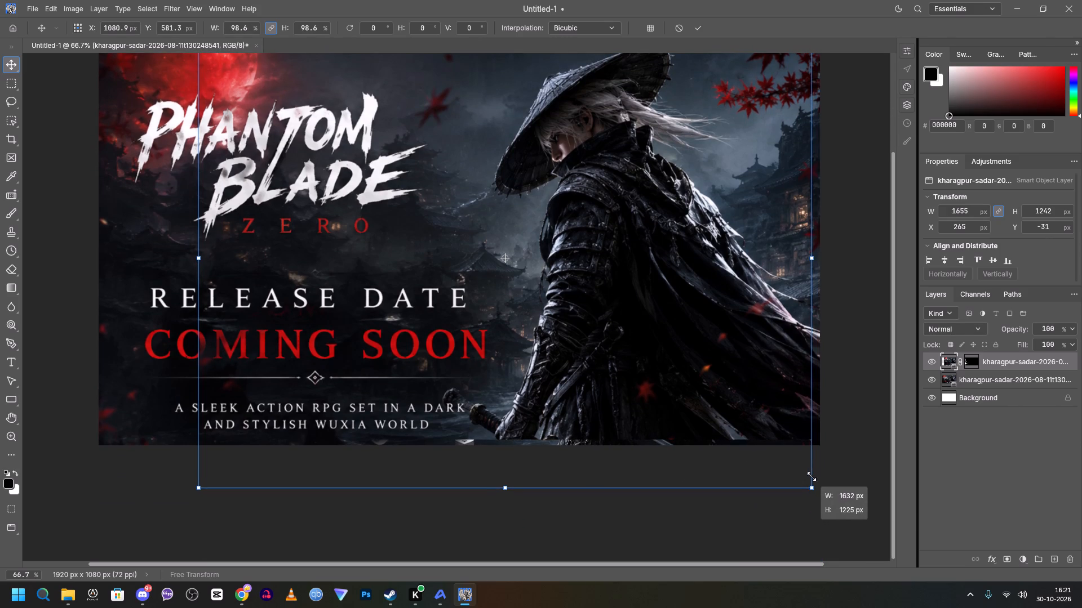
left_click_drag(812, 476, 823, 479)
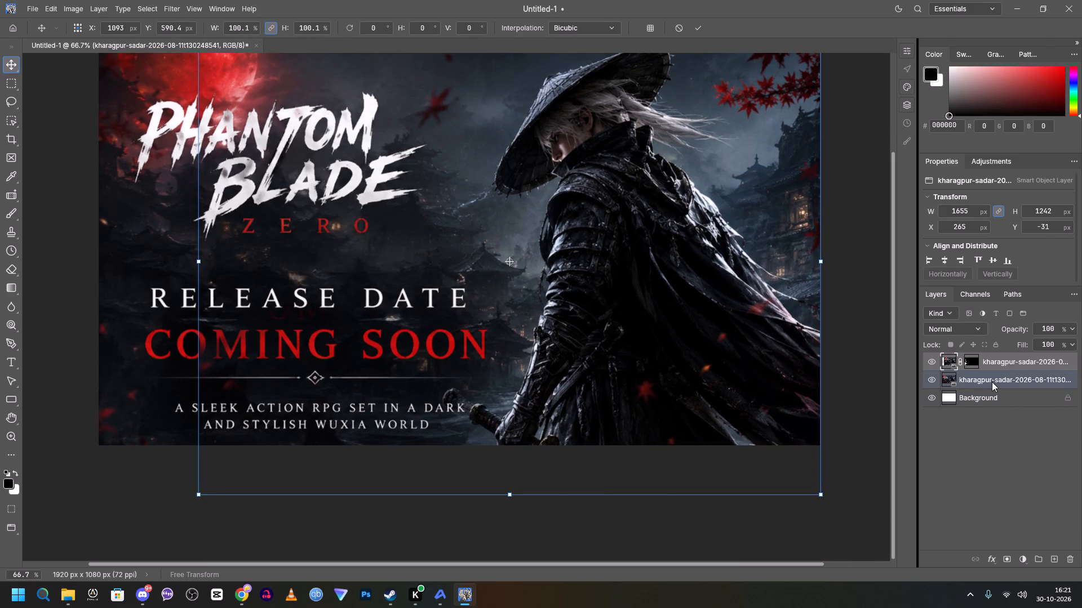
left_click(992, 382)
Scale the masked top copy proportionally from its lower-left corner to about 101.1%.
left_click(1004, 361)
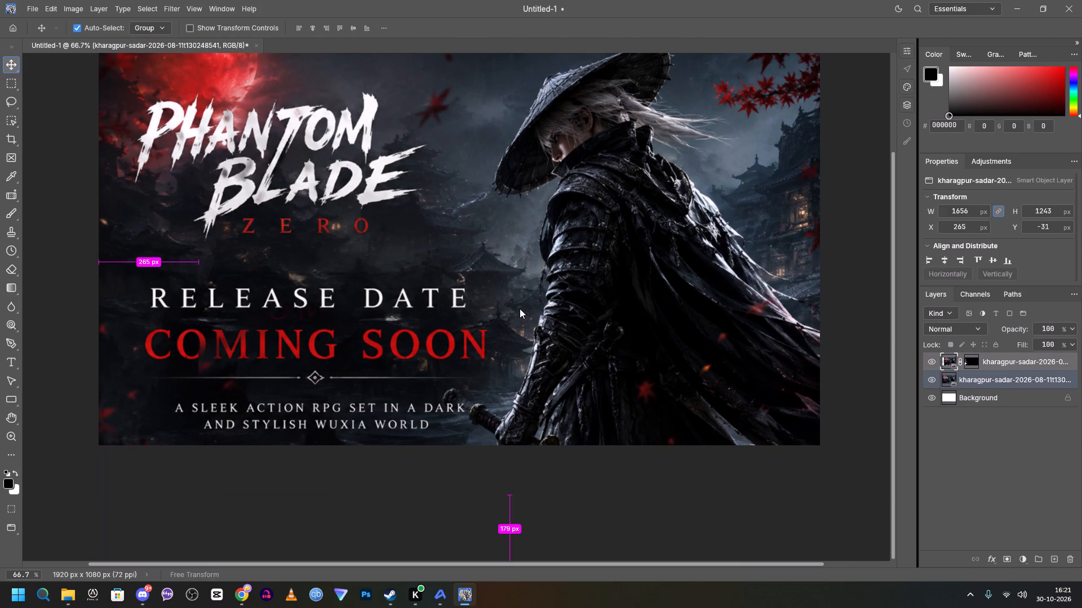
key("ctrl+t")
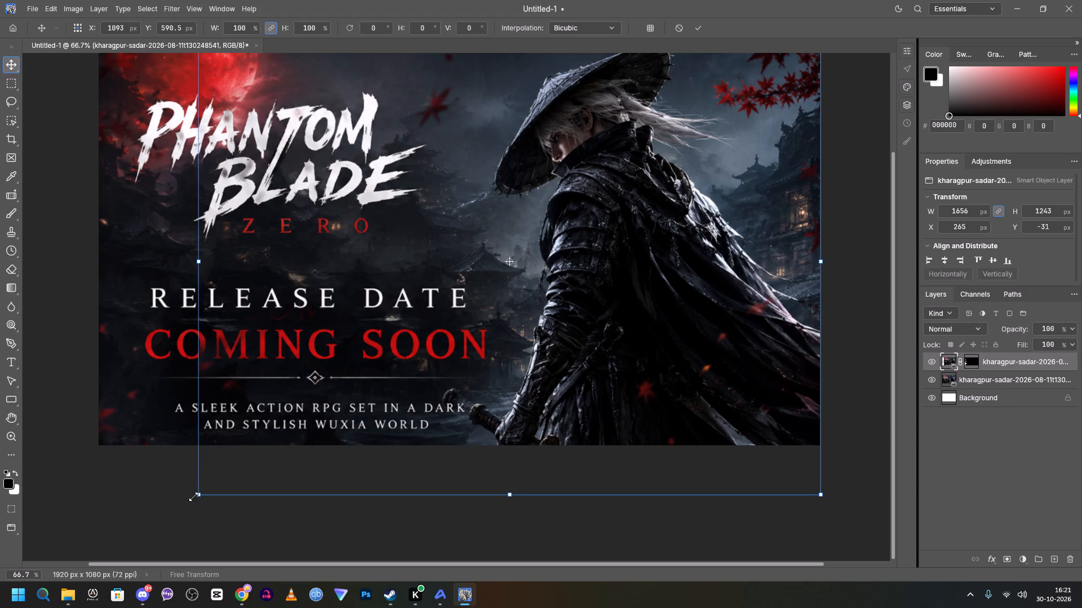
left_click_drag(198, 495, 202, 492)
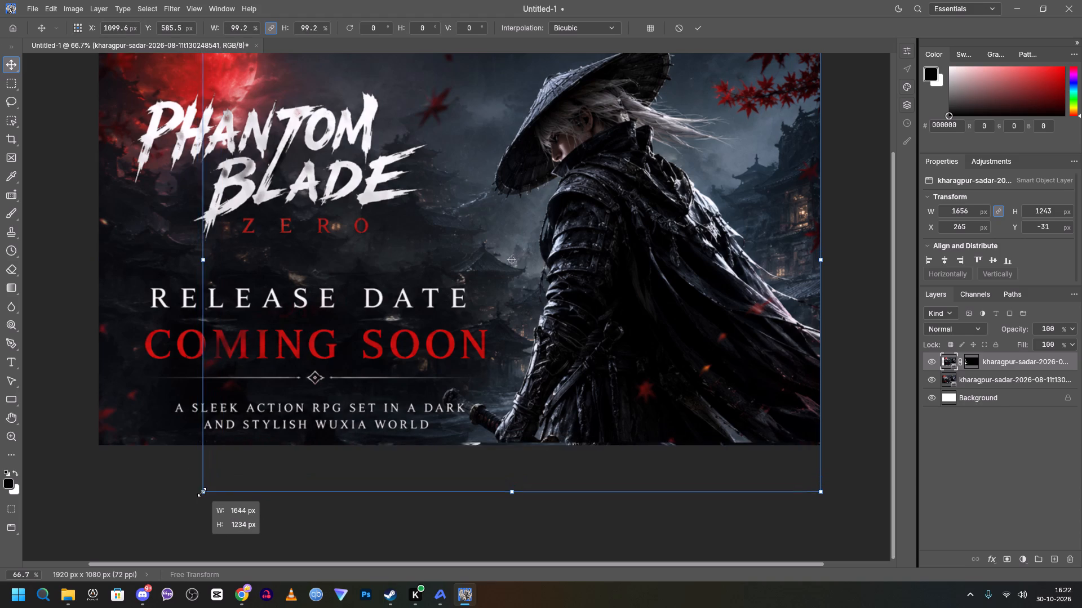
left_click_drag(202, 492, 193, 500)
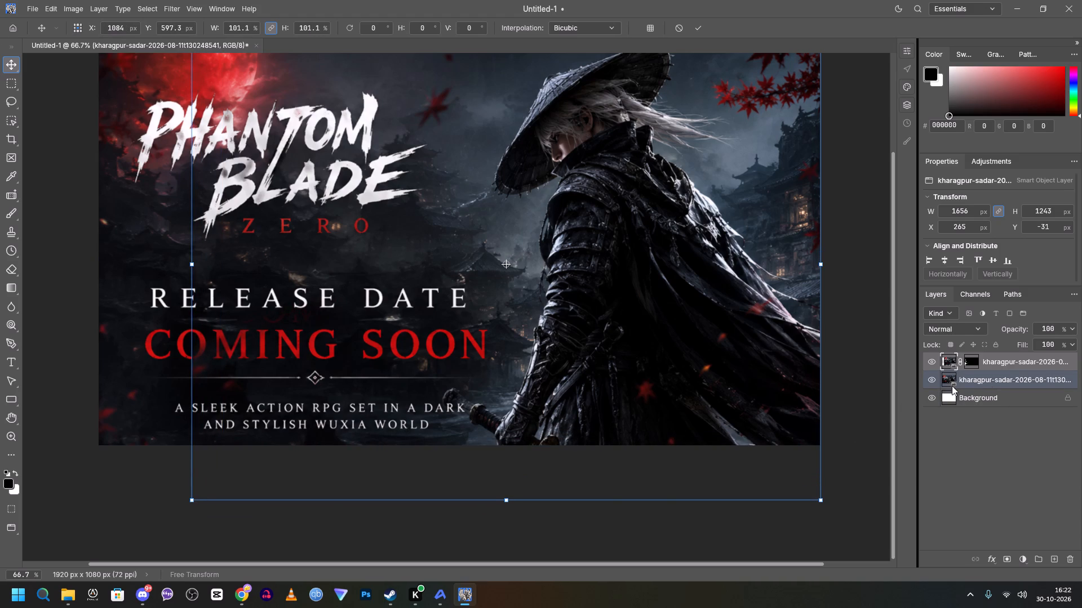
Hide and show each poster copy in turn to examine what the masked top copy still contributes.
left_click(930, 381)
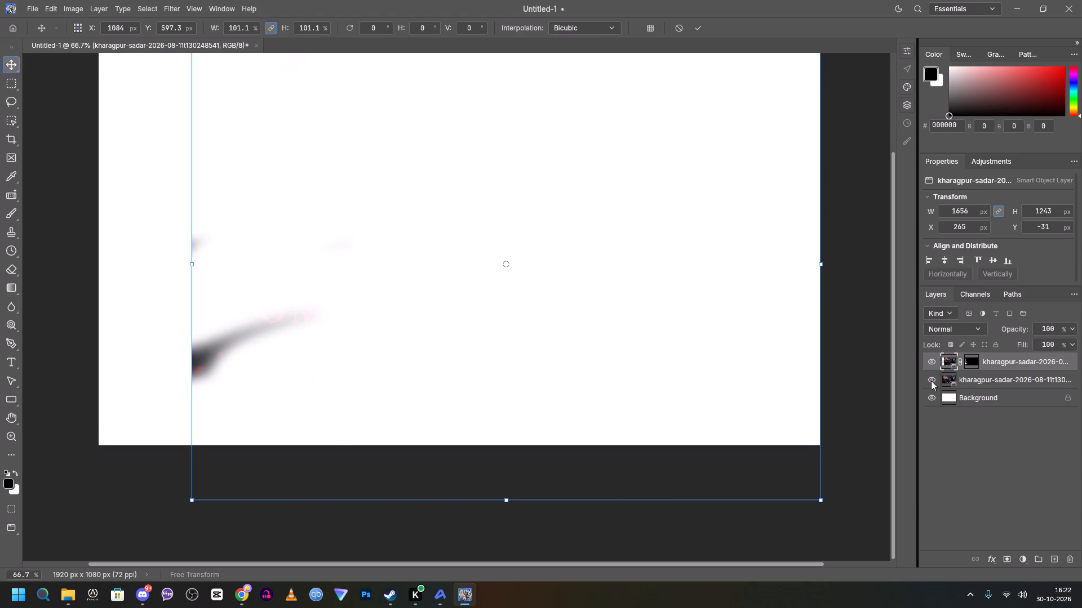
left_click(931, 381)
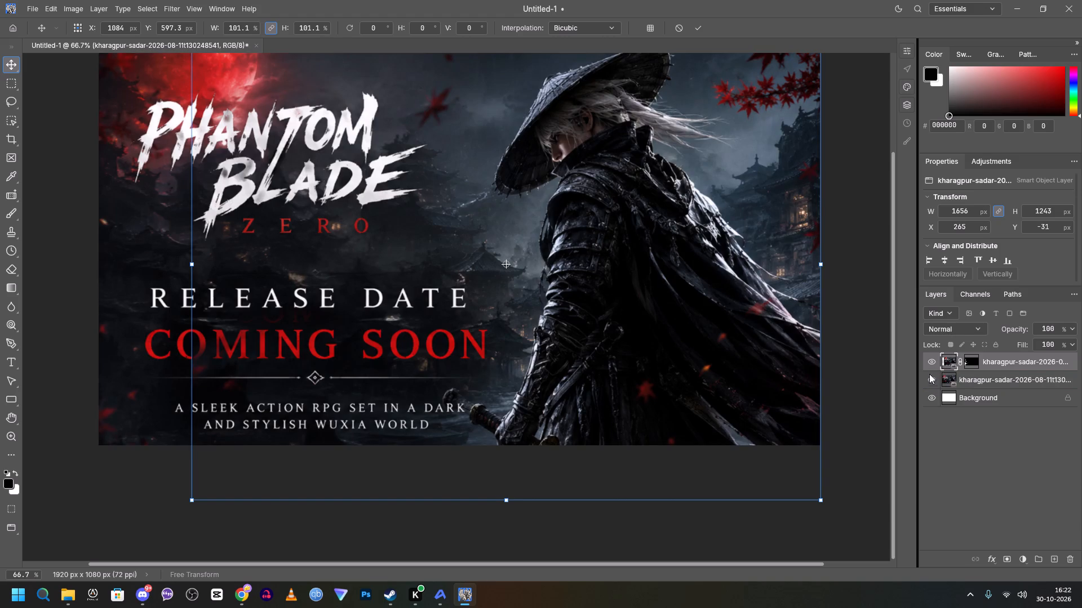
left_click(928, 360)
left_click(930, 380)
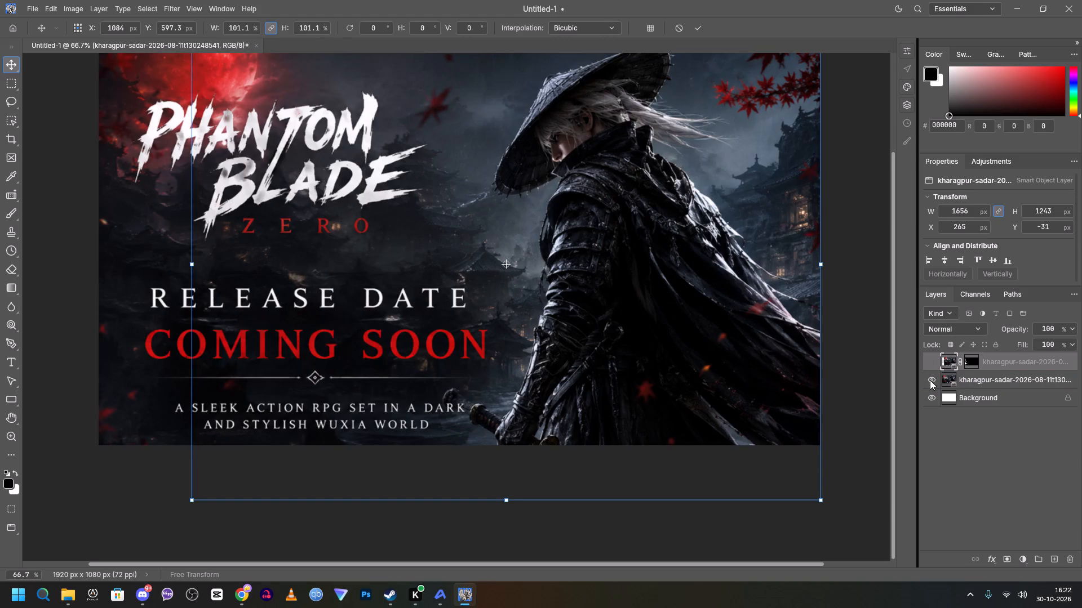
left_click(932, 362)
scroll(716, 346, "down", 2)
scroll(716, 346, "up", 2)
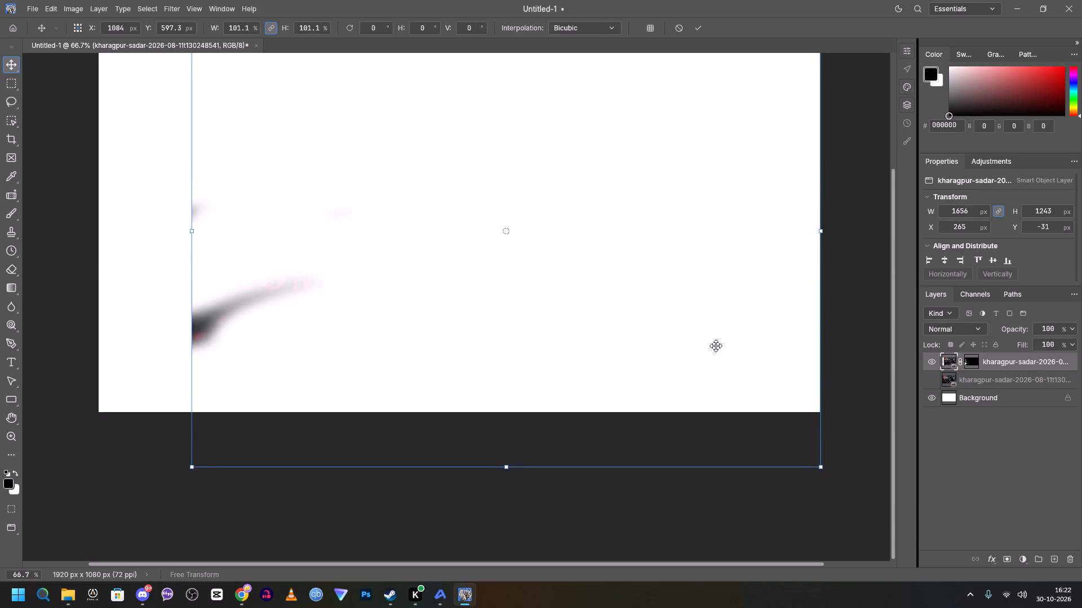
scroll(716, 346, "up", 4)
scroll(716, 346, "down", 3)
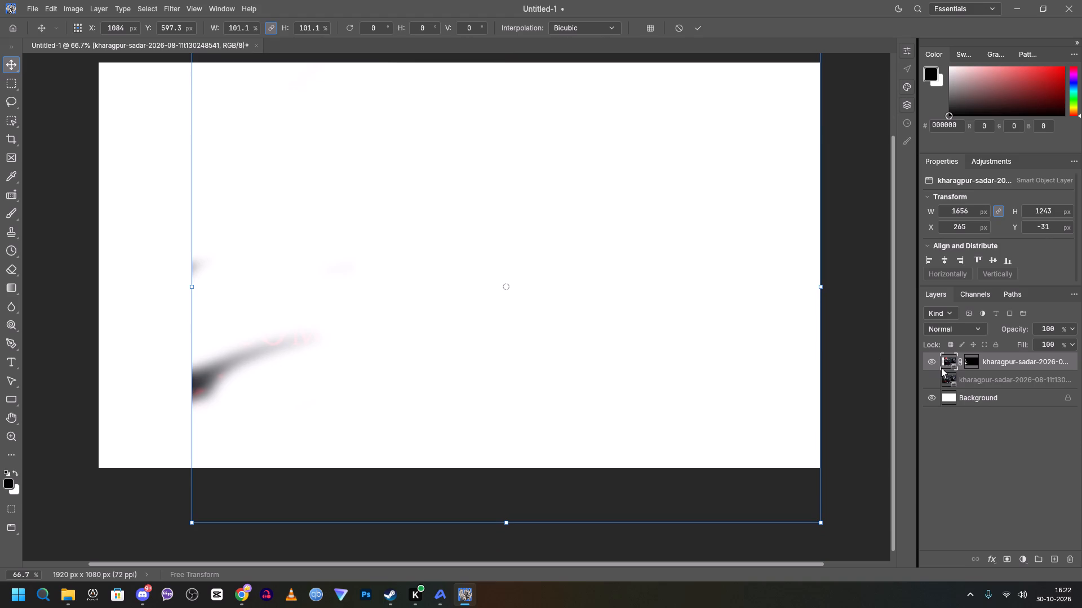
left_click(932, 363)
left_click(932, 363)
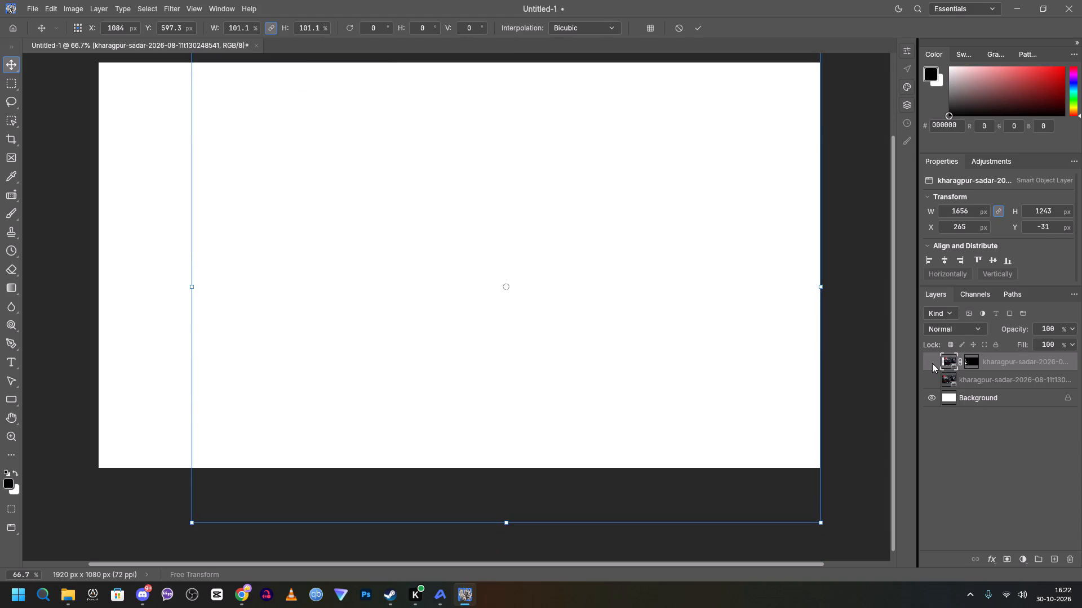
left_click(928, 382)
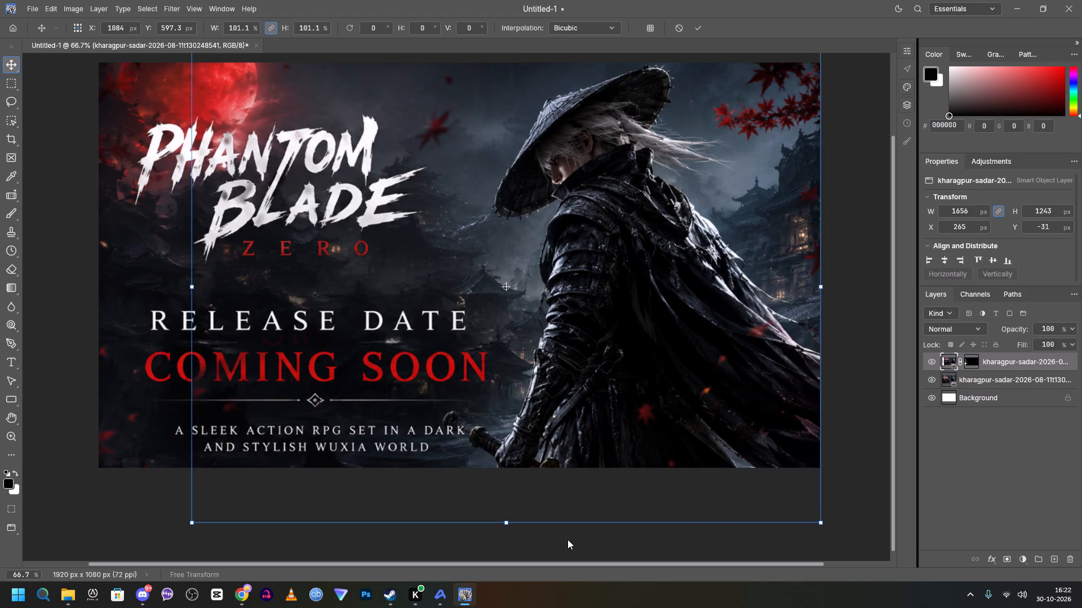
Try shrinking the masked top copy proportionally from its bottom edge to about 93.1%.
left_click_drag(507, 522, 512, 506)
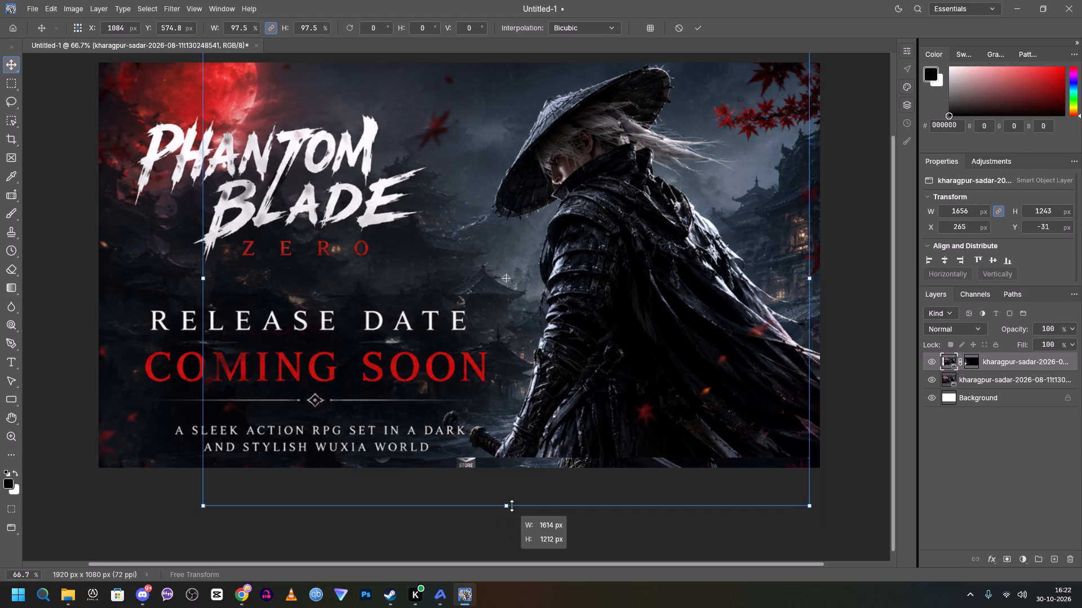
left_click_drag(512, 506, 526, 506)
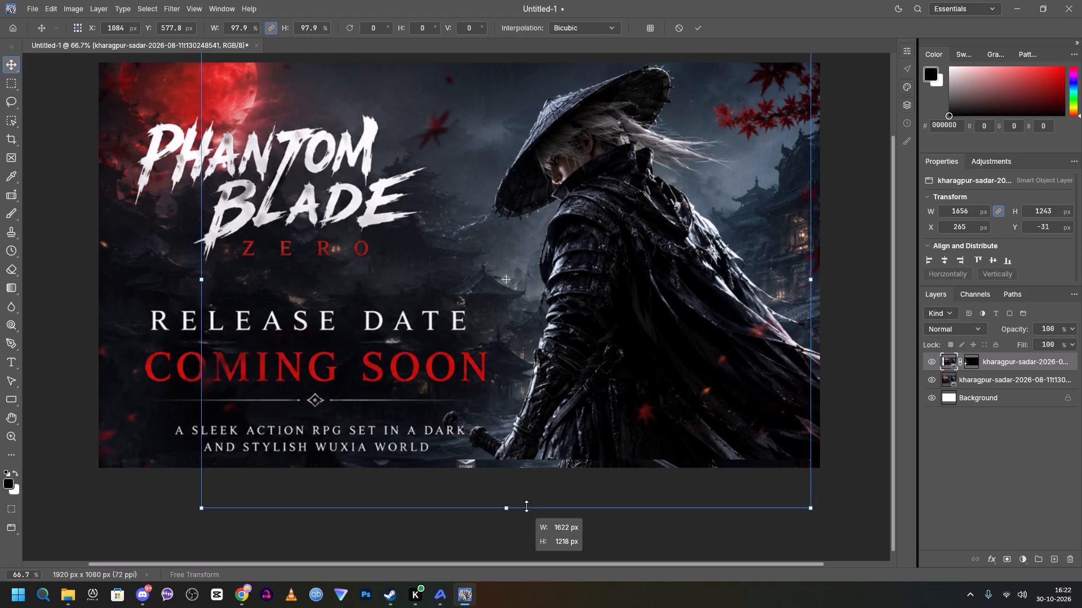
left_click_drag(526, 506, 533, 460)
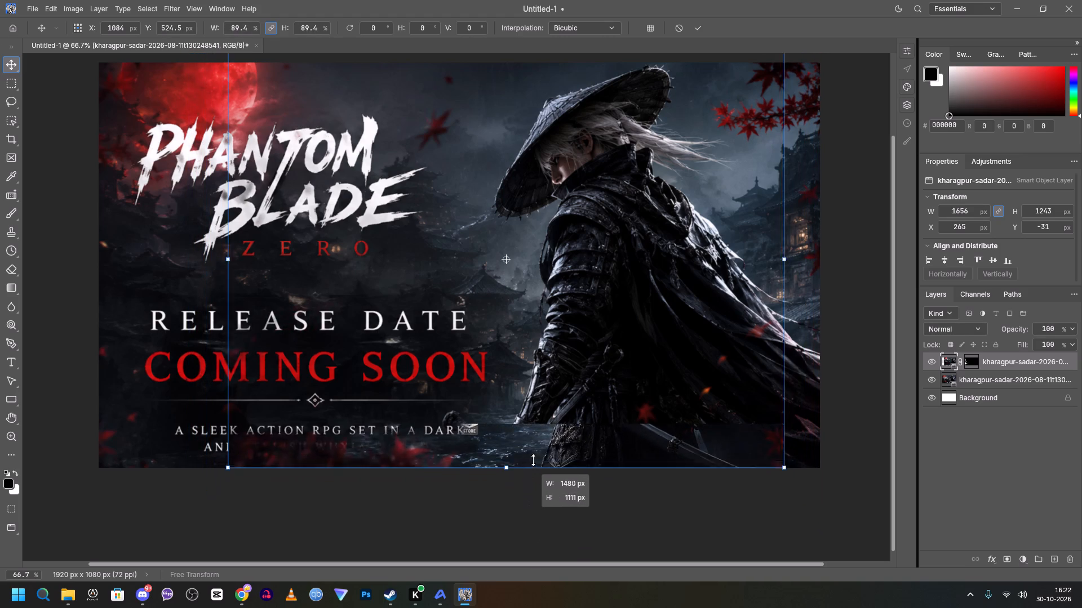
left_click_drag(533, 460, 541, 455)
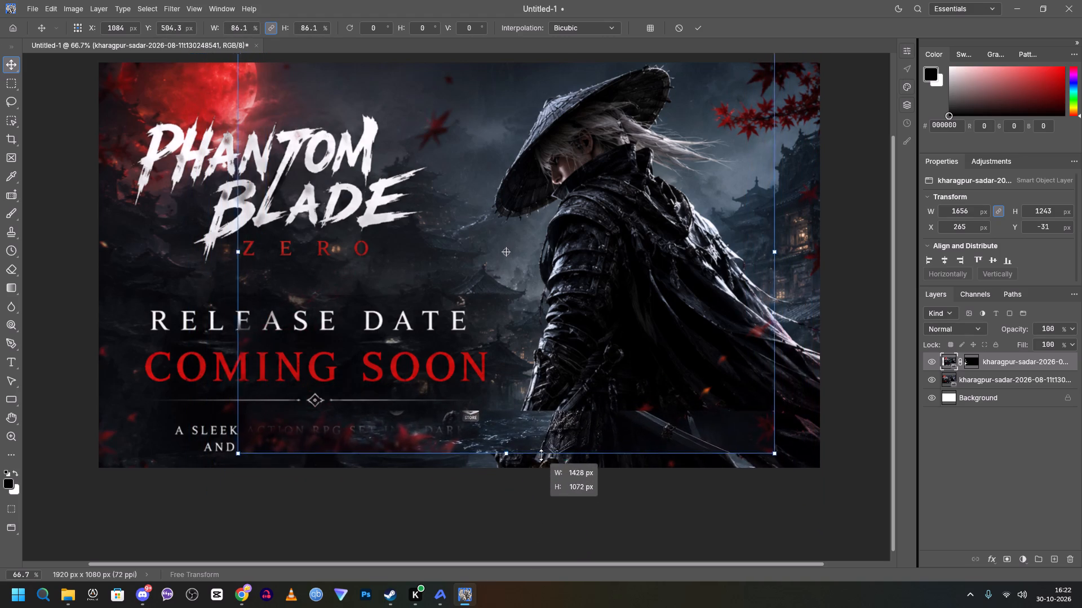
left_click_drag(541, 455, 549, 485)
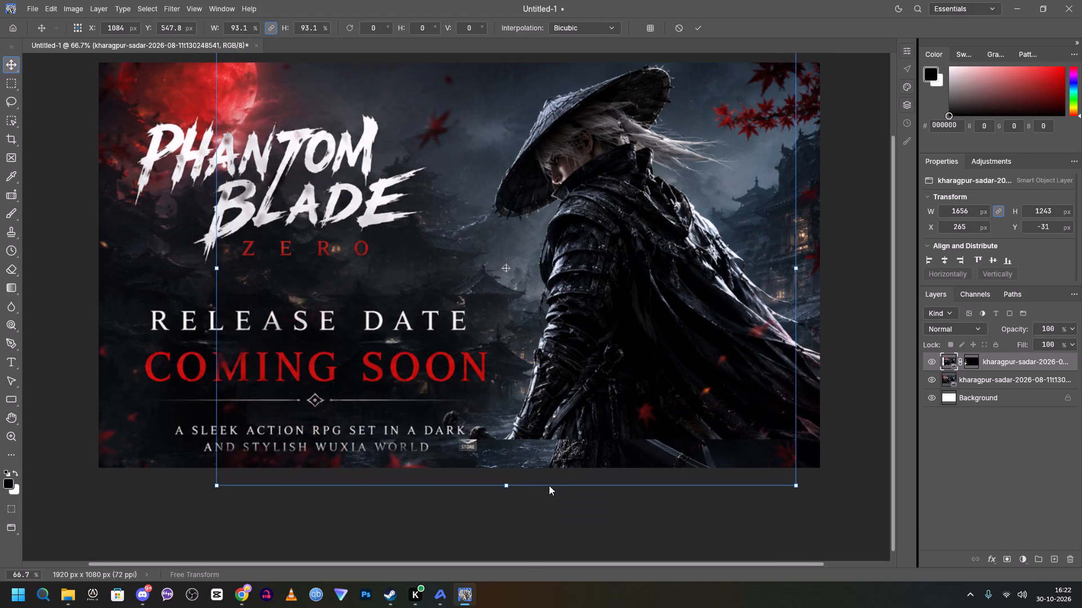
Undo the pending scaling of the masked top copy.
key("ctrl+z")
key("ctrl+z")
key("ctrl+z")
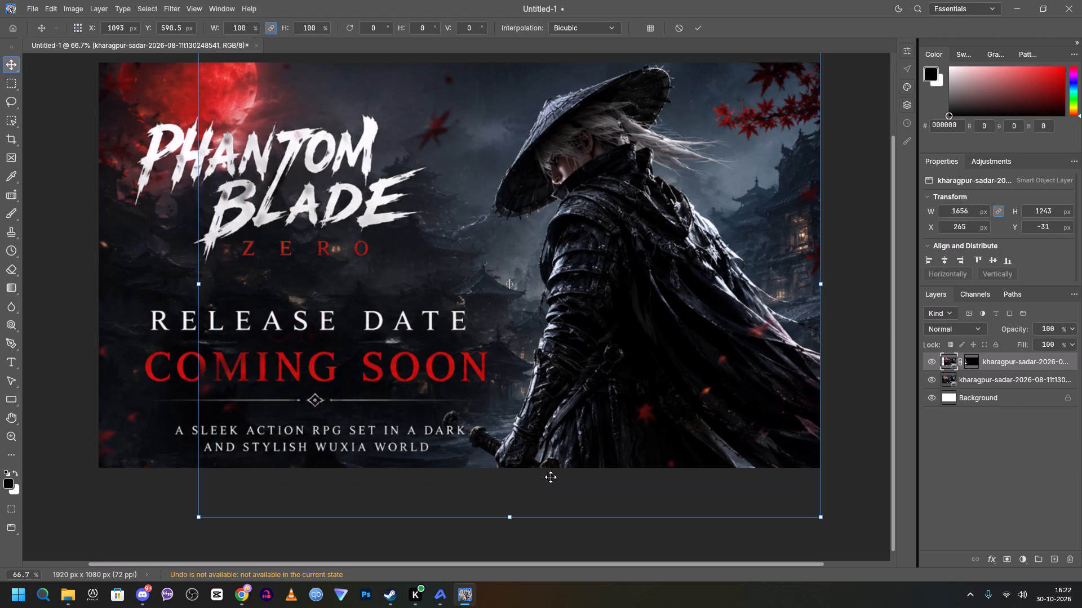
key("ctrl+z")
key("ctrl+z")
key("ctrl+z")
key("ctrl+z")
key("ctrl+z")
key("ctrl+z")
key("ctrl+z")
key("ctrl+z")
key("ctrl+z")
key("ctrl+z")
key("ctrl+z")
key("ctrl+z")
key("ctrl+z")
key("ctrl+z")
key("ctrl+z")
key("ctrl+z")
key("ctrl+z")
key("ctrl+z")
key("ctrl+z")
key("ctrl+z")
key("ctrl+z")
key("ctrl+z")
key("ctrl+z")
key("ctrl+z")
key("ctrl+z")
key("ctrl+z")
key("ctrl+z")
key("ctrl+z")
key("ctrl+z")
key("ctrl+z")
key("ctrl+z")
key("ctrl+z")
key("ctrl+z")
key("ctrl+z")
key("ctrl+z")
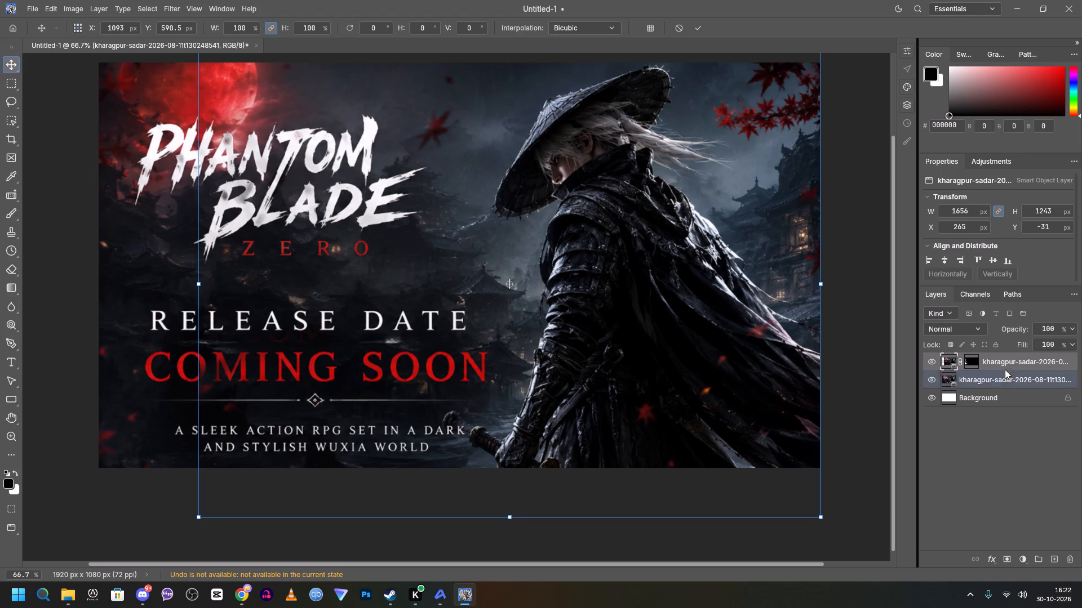
Delete the top poster copy's layer mask and the top copy itself, keeping the full-width poster and Background.
left_click(968, 359)
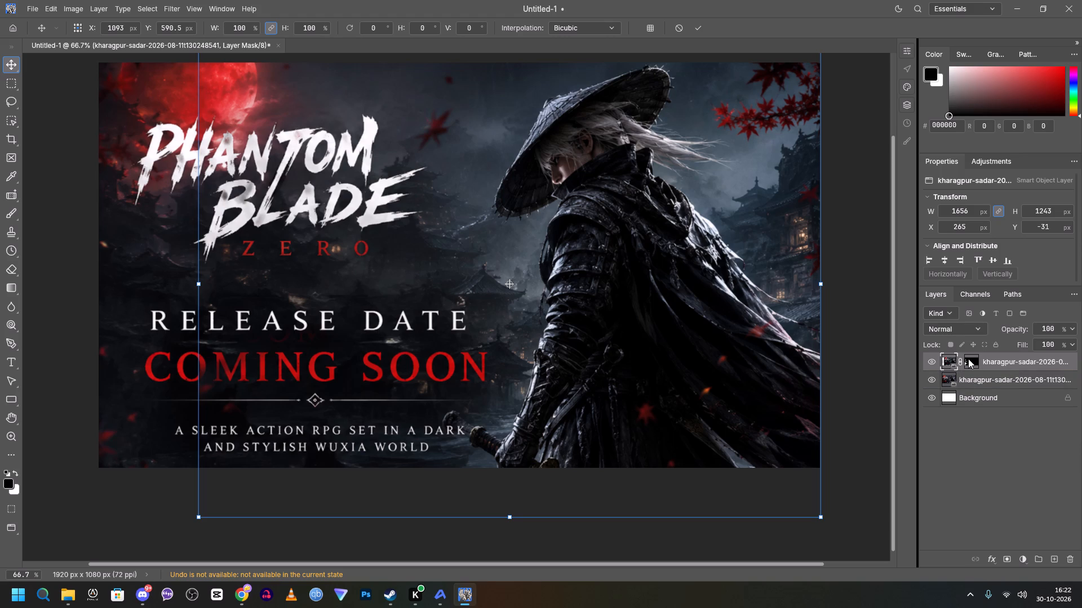
key("Delete")
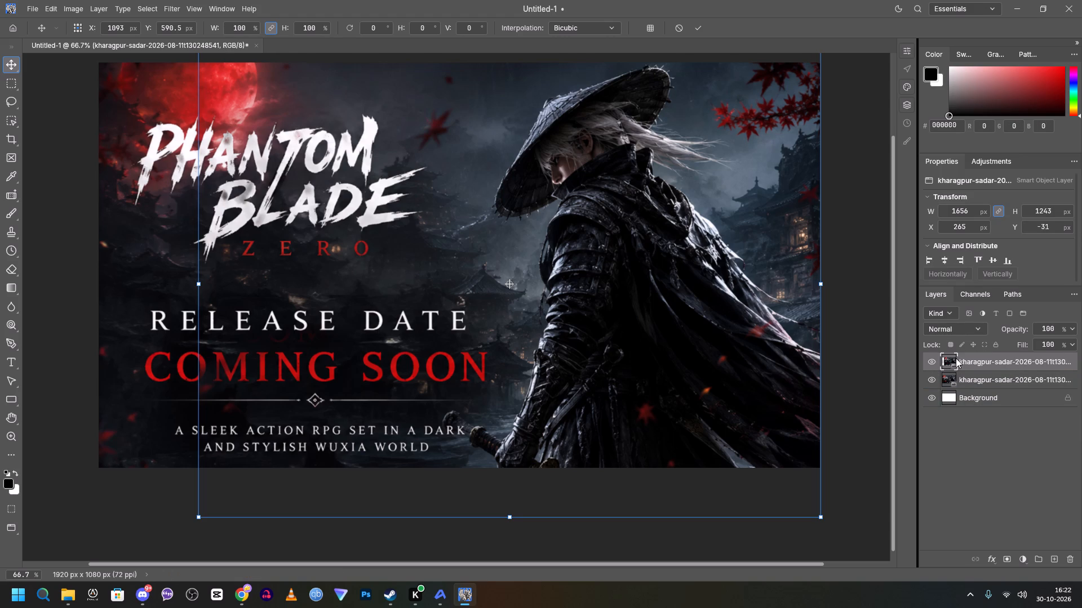
key("Delete")
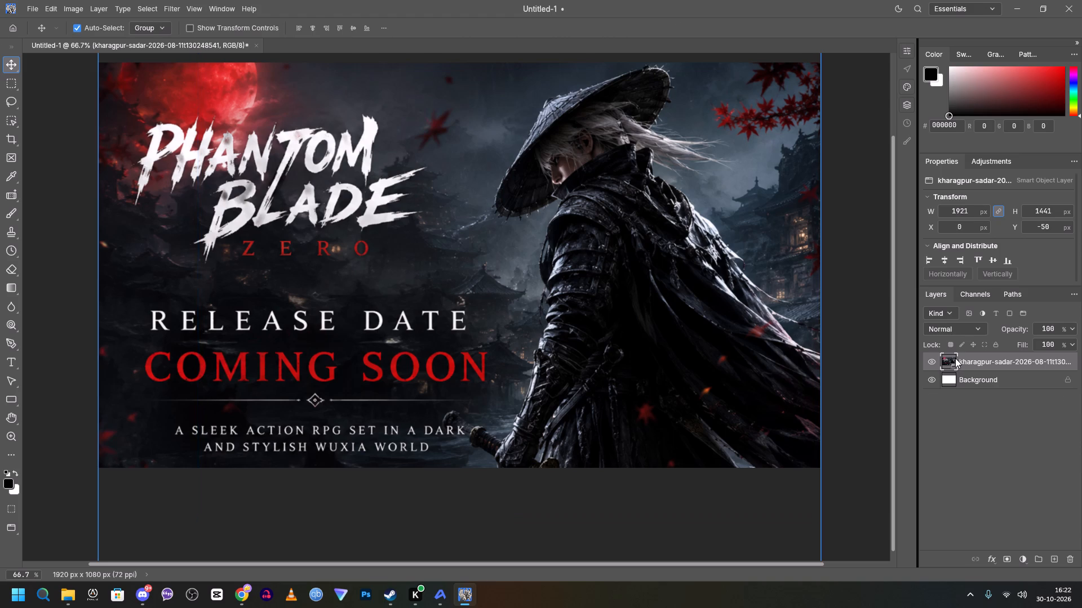
Duplicate the remaining full-width poster layer.
left_click(974, 364)
key("ctrl+c")
key("ctrl+v")
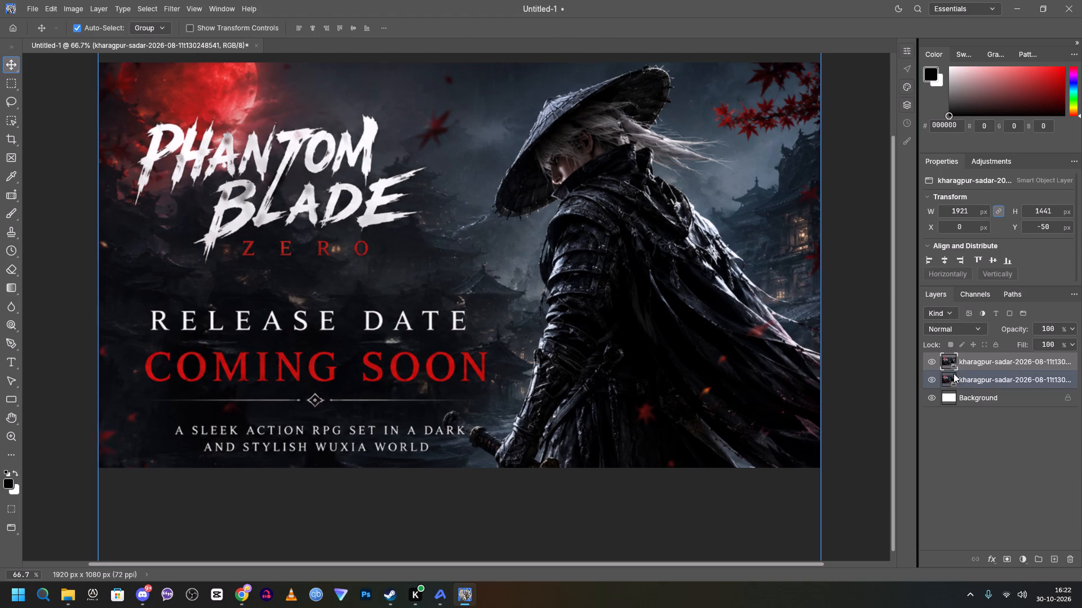
Select the upper poster copy and hide the lower poster copy.
left_click(982, 377)
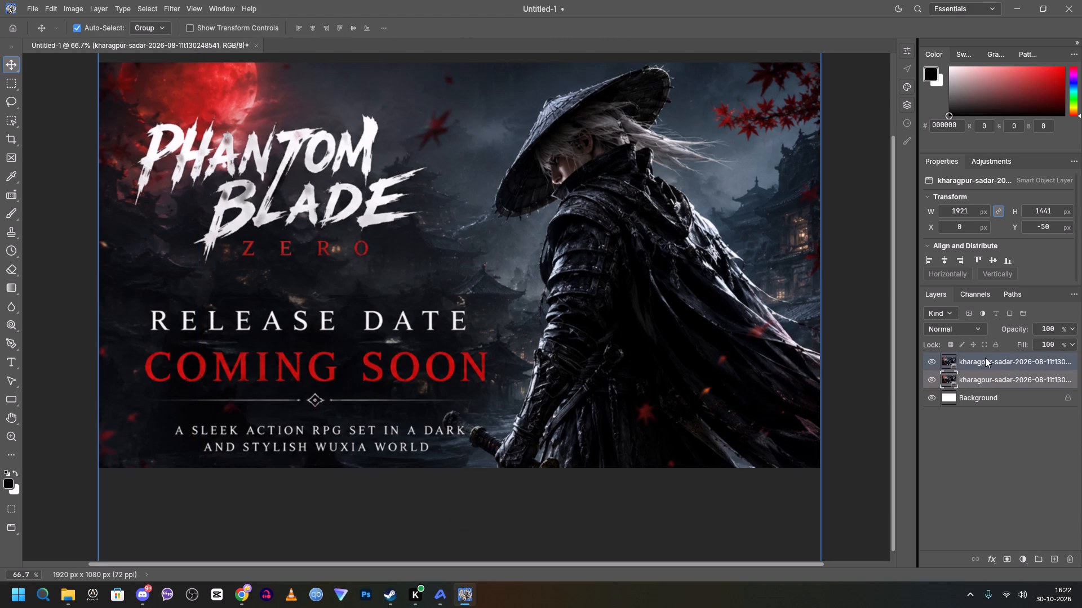
left_click(985, 357)
scroll(379, 417, "down", 5)
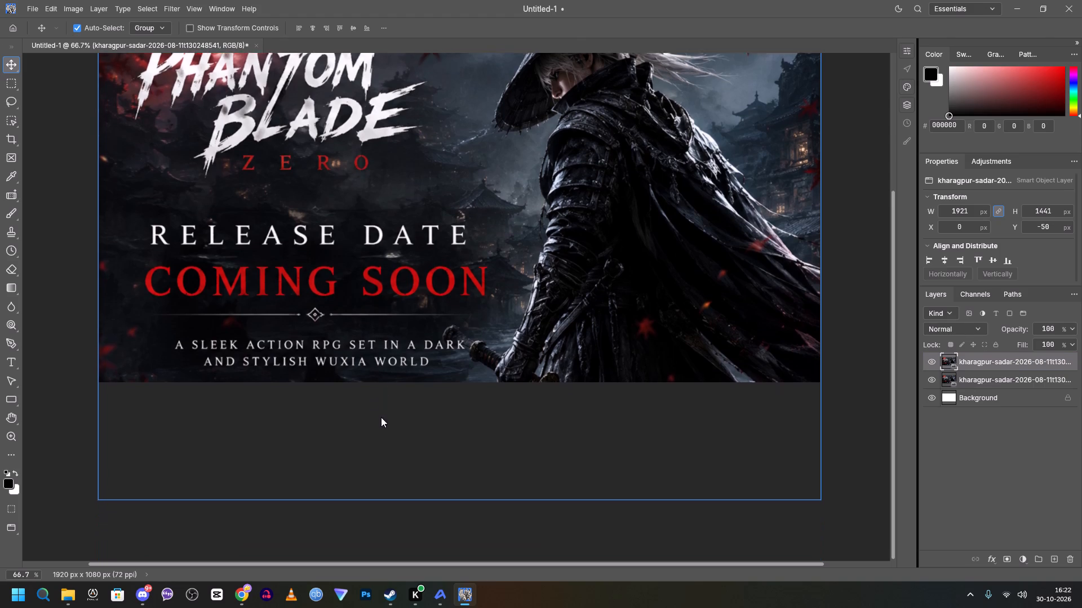
scroll(366, 421, "up", 2)
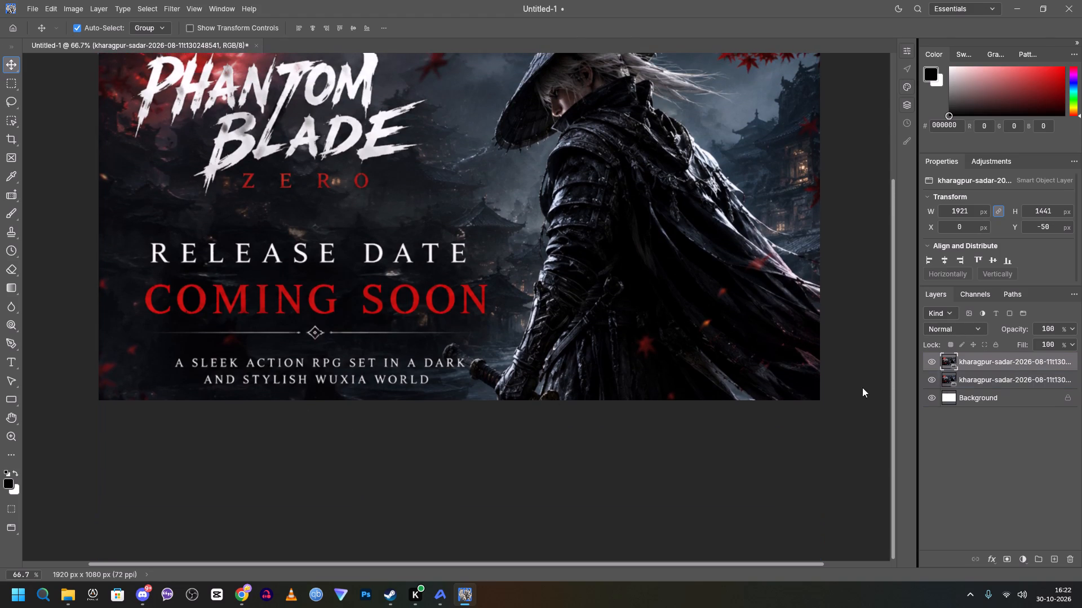
left_click(933, 374)
Free-transform the upper poster copy to about 87% and align it with the canvas's top and right edges.
scroll(456, 348, "up", 4)
scroll(167, 195, "up", 1)
scroll(185, 248, "down", 2)
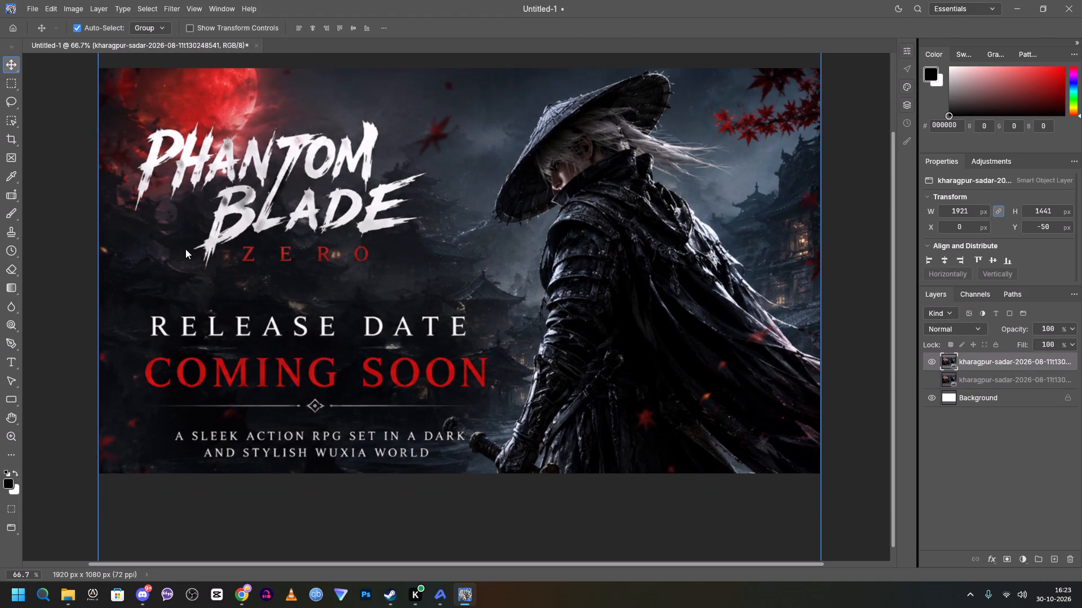
key("ctrl+t")
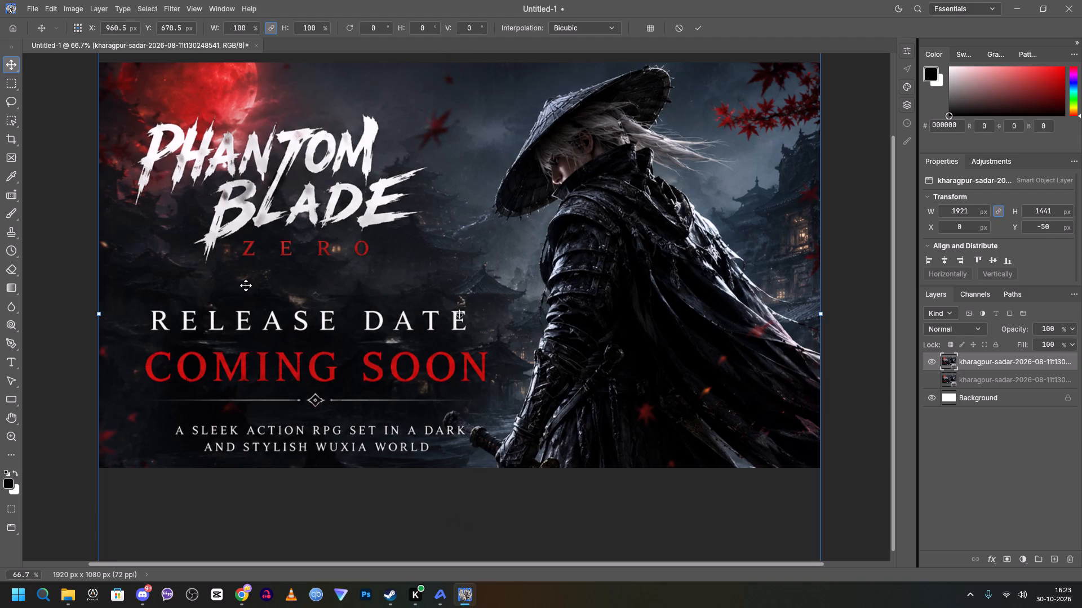
scroll(249, 285, "up", 6)
left_click_drag(101, 173, 191, 269)
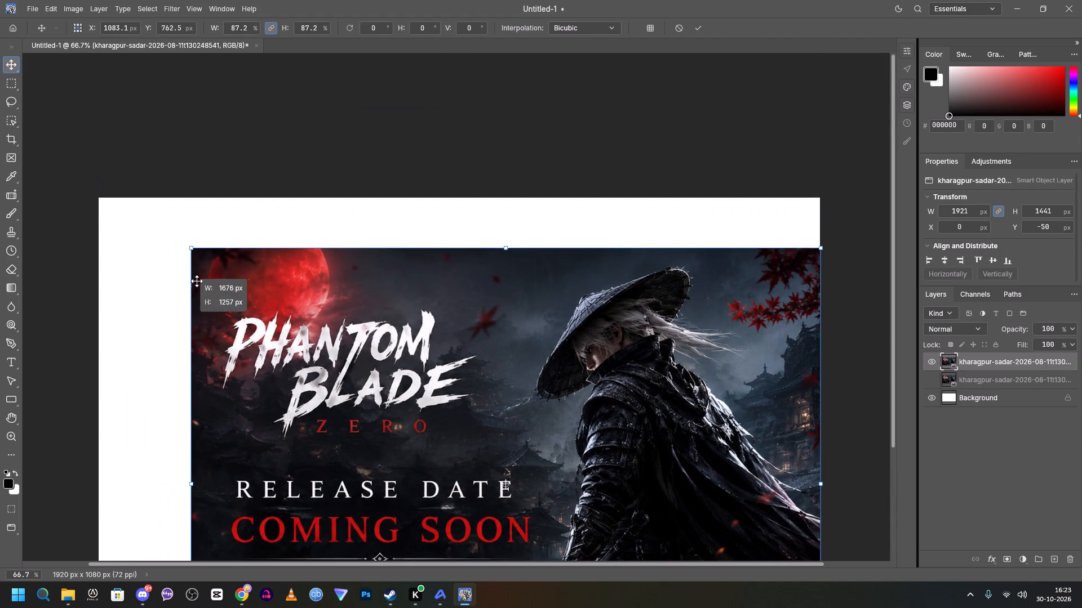
scroll(347, 340, "down", 7)
left_click_drag(387, 311, 393, 265)
scroll(395, 269, "up", 4)
left_click_drag(467, 330, 460, 325)
scroll(460, 326, "down", 2)
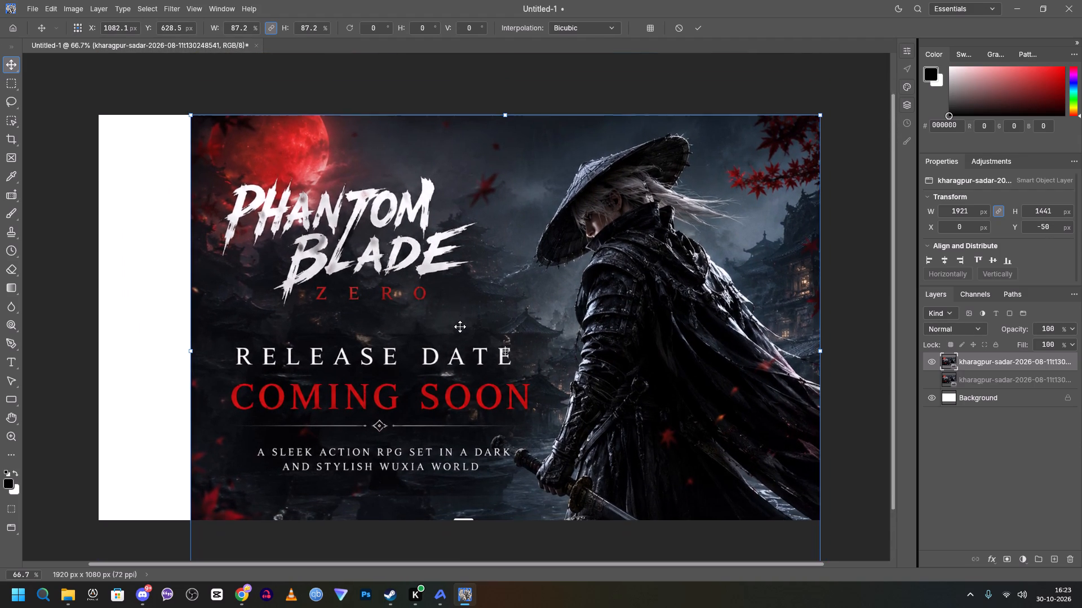
Shrink the upper poster copy further to about 82.7%, keeping its top-right corner anchored so the platform logos fit the canvas.
scroll(378, 386, "down", 2)
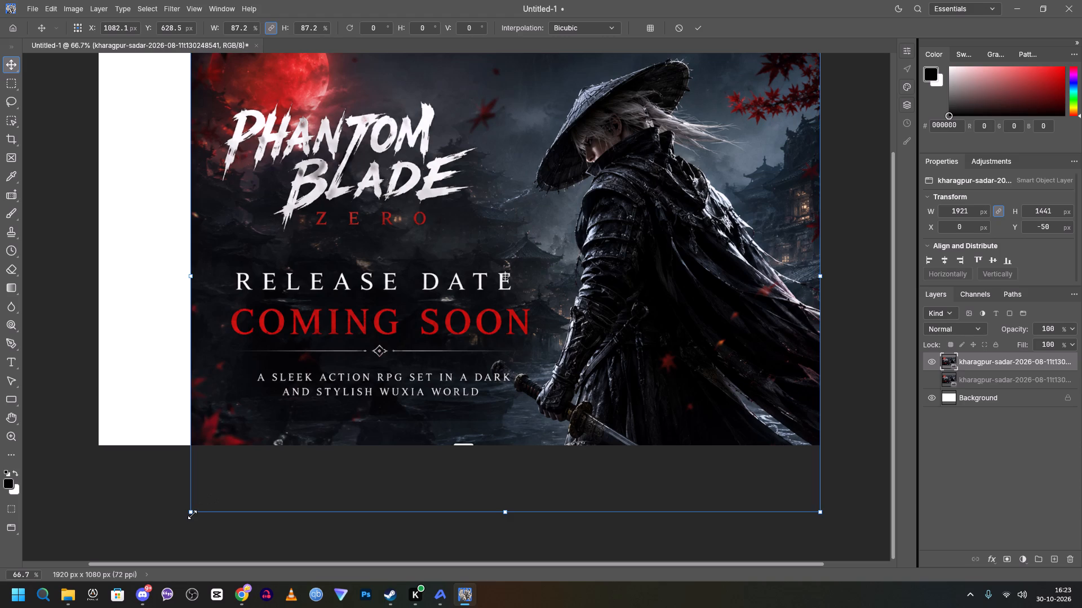
left_click_drag(192, 515, 218, 467)
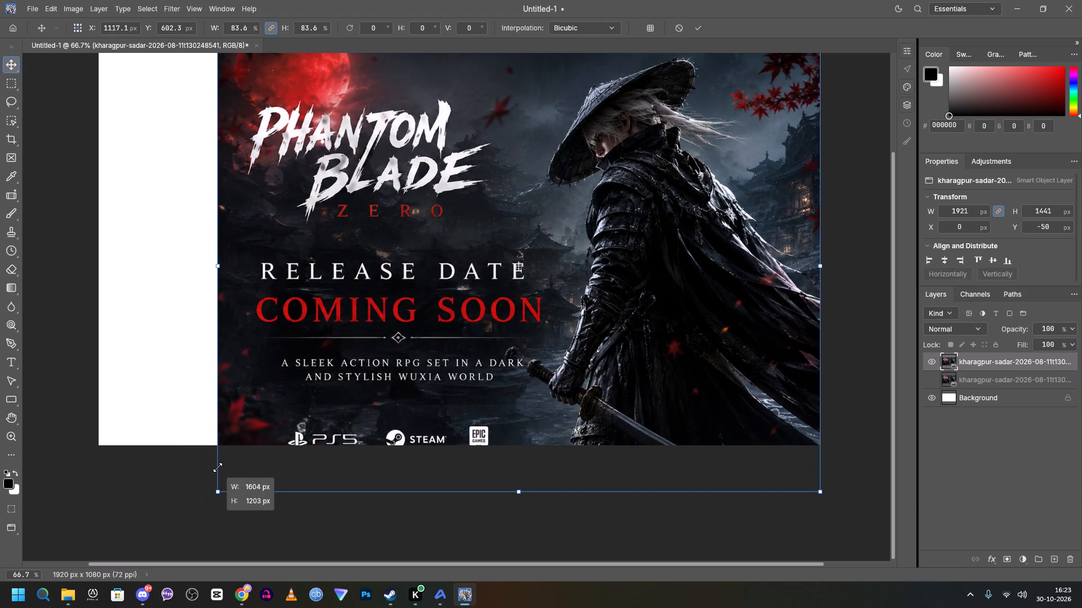
left_click_drag(218, 467, 240, 444)
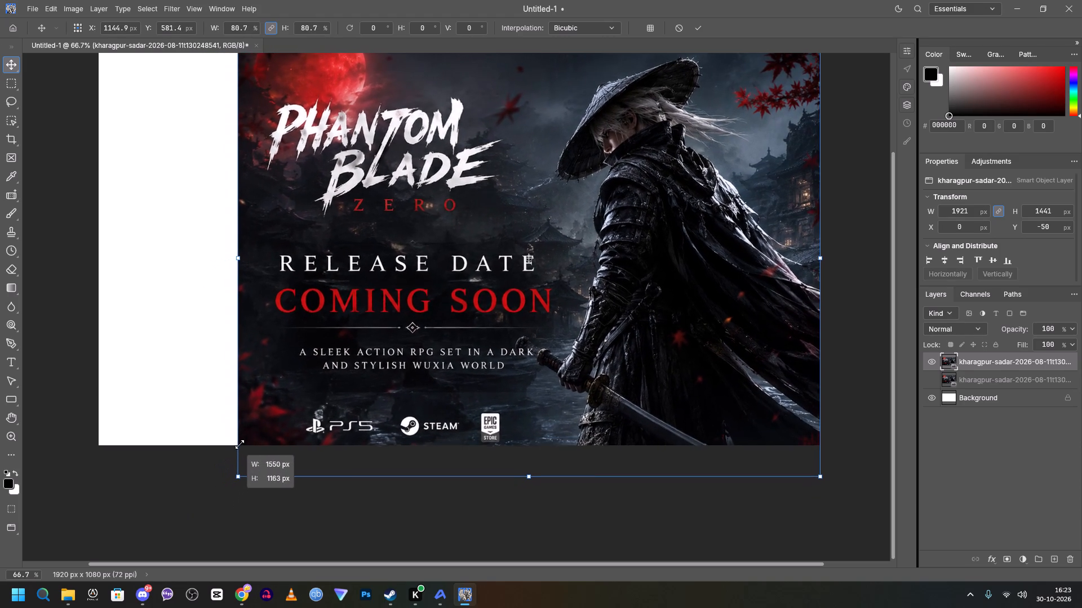
left_click_drag(240, 444, 220, 459)
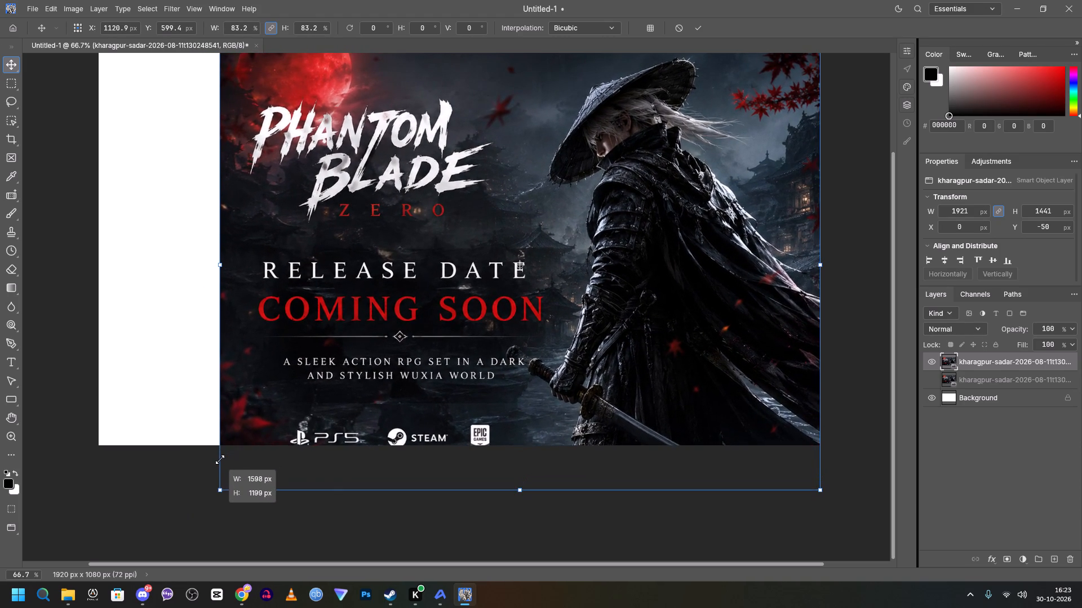
left_click_drag(220, 459, 224, 449)
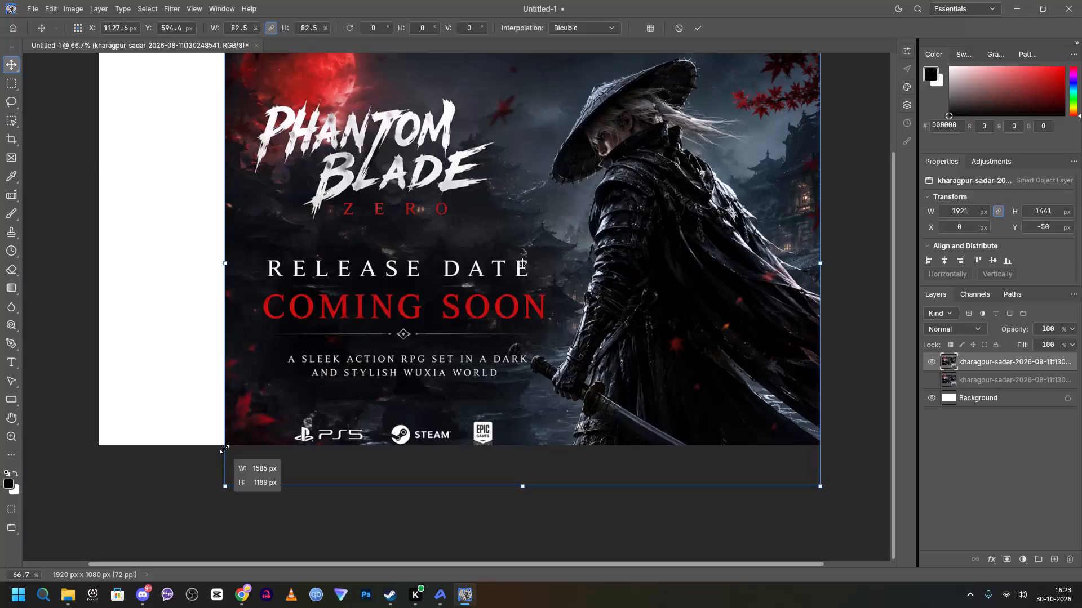
left_click_drag(224, 449, 224, 449)
Show the lower poster copy again and add a layer mask to the upper copy.
left_click(933, 382)
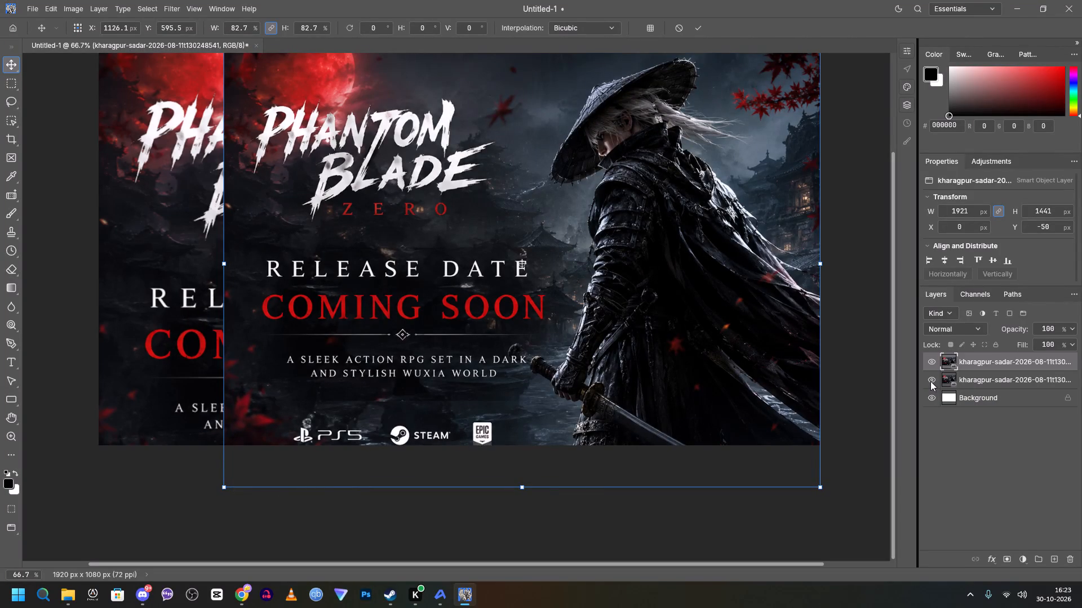
left_click(990, 361)
left_click(1008, 561)
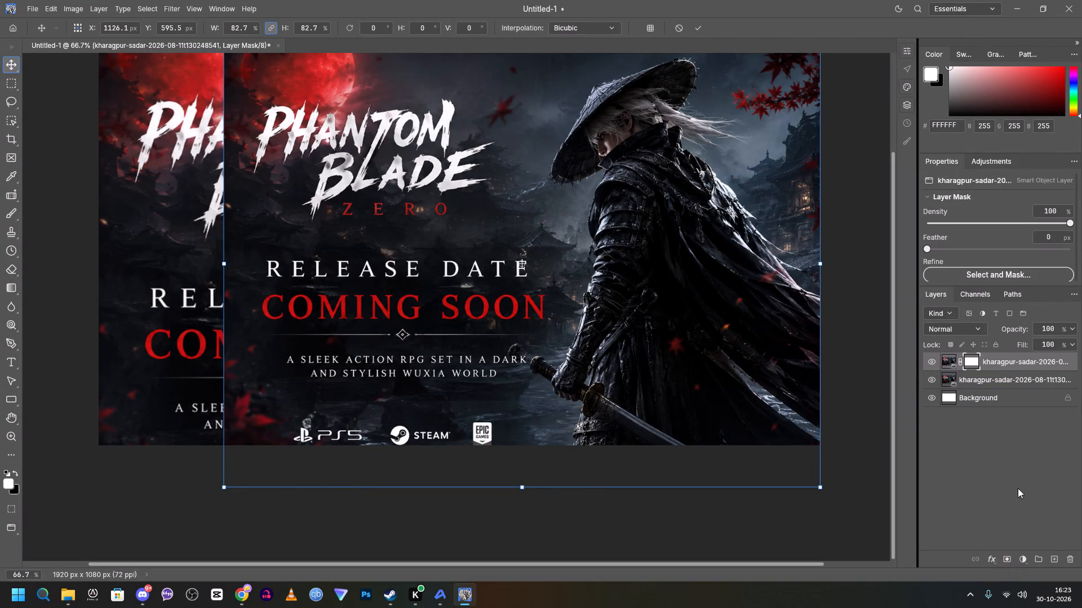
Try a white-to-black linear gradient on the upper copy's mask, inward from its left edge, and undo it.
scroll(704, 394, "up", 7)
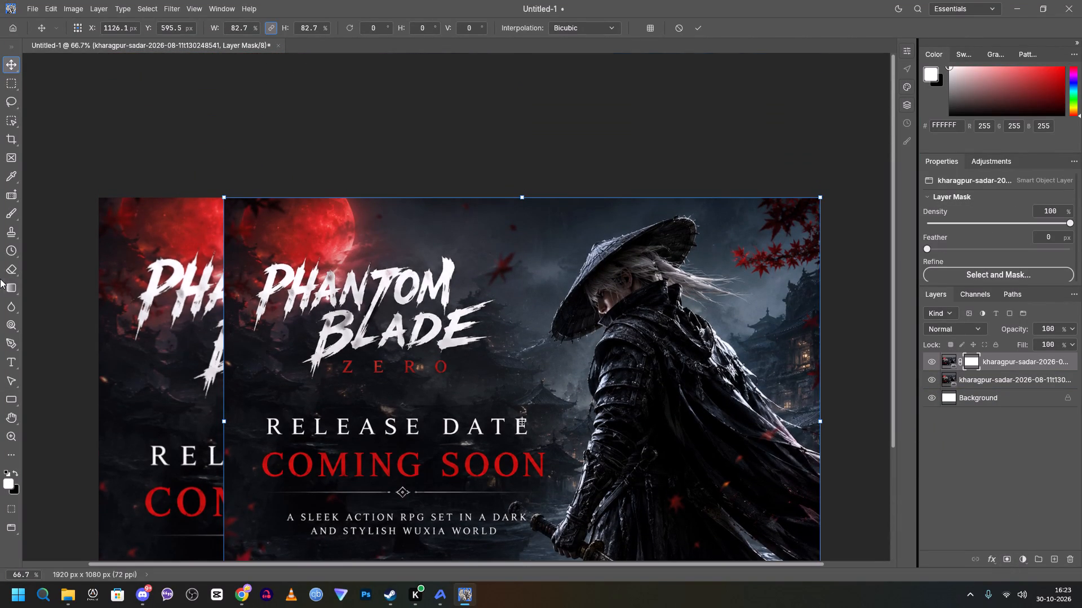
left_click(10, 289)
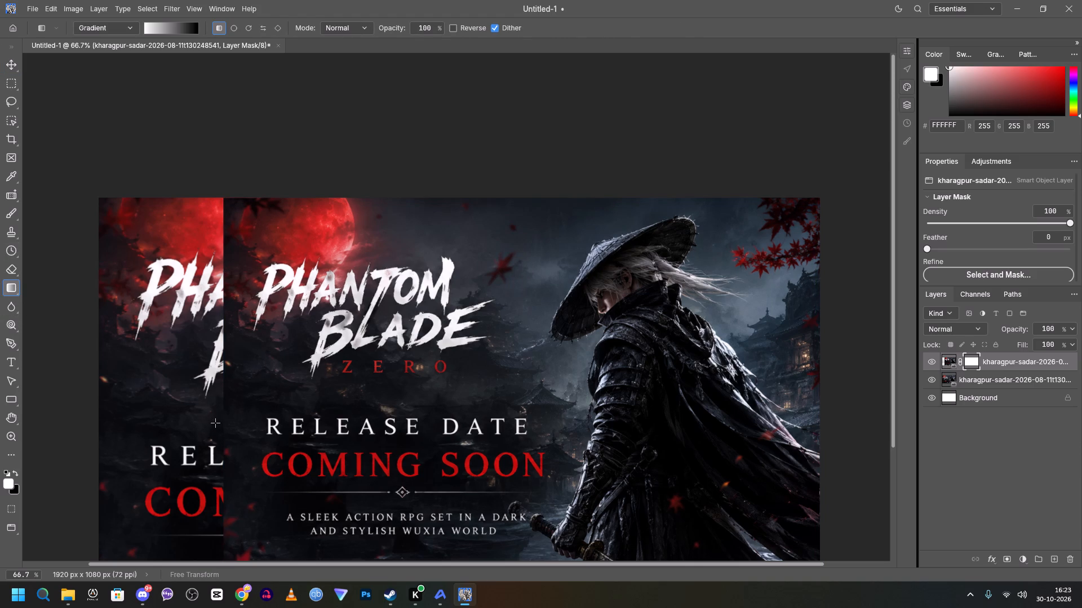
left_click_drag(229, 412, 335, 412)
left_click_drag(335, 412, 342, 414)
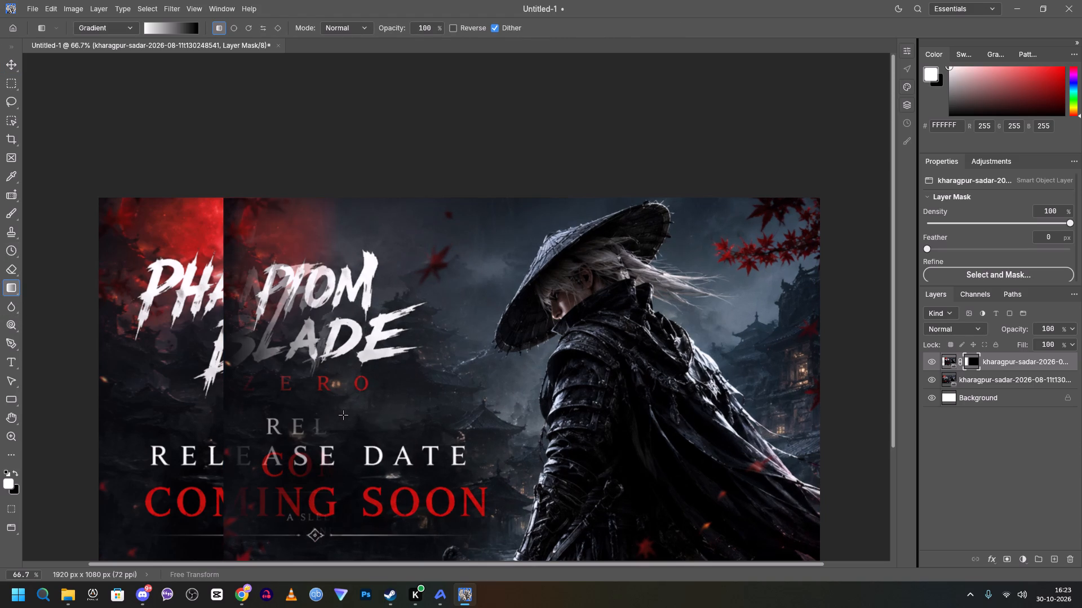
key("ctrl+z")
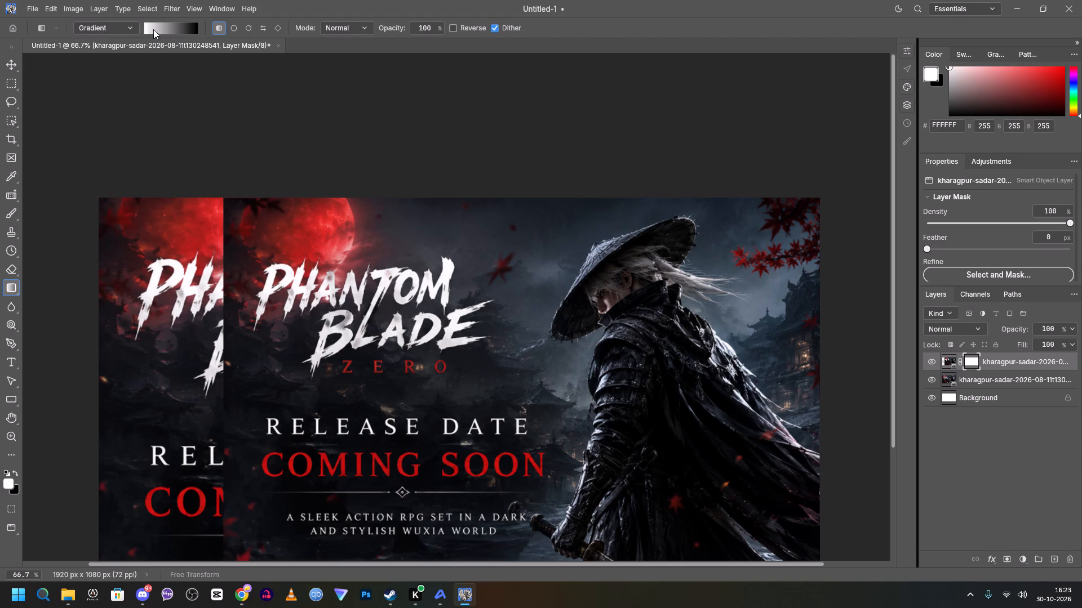
Switch the Gradient tool's mode to Classic gradient.
left_click(129, 28)
left_click(125, 61)
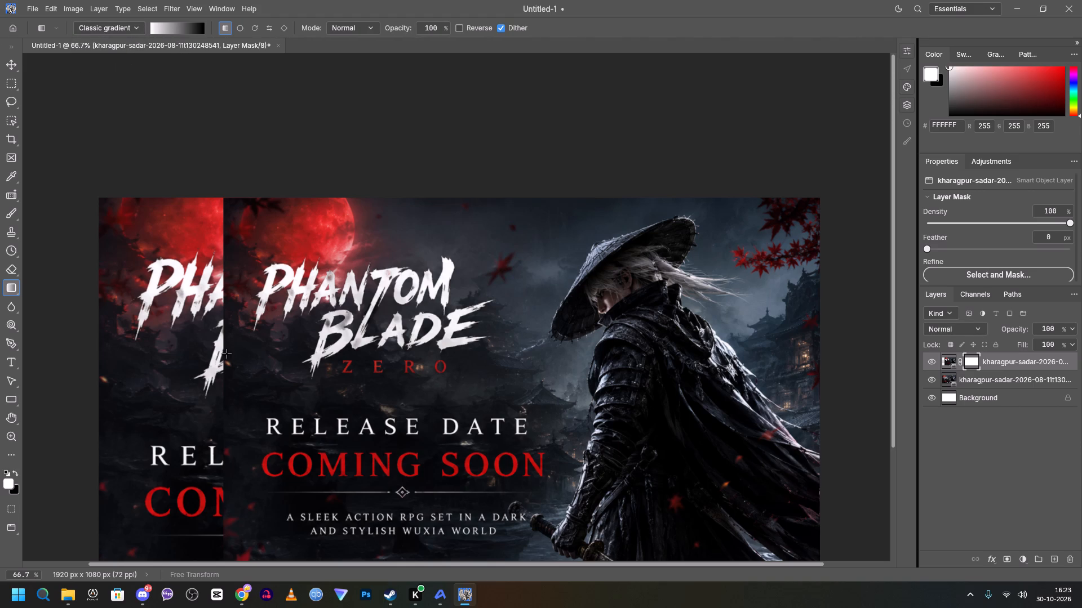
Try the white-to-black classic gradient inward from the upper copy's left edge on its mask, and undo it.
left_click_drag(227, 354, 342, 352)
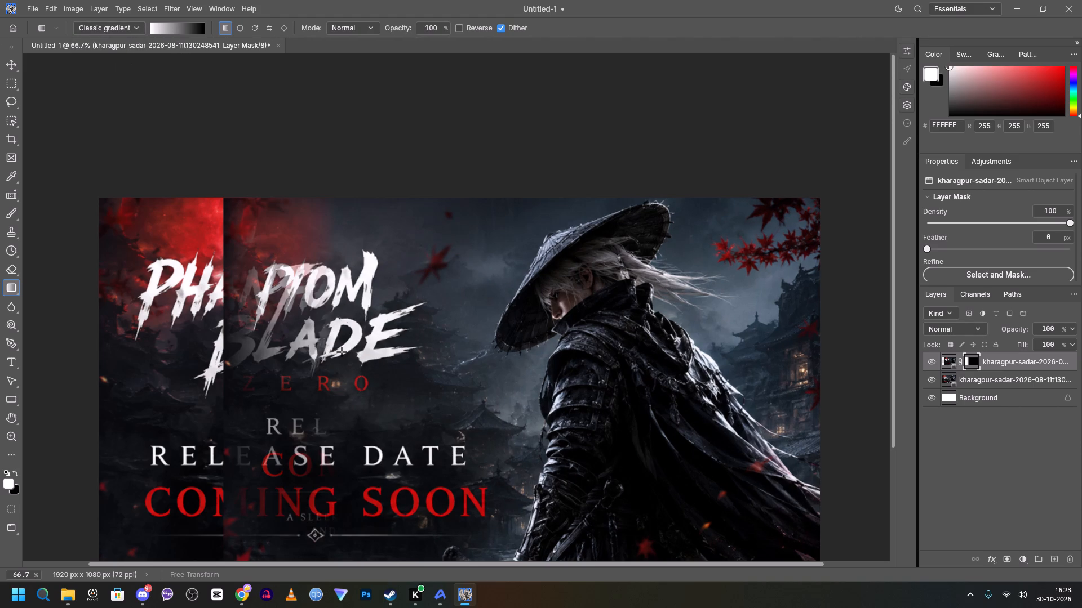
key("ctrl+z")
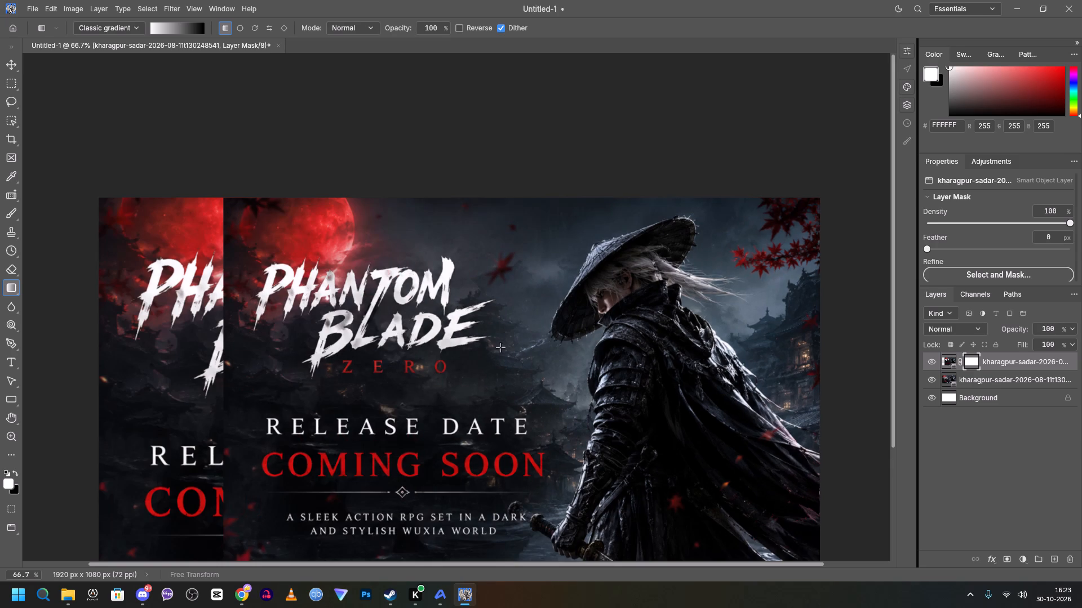
Reverse the gradient's colour stops, placing black at 0% and white at 100%.
left_click(181, 25)
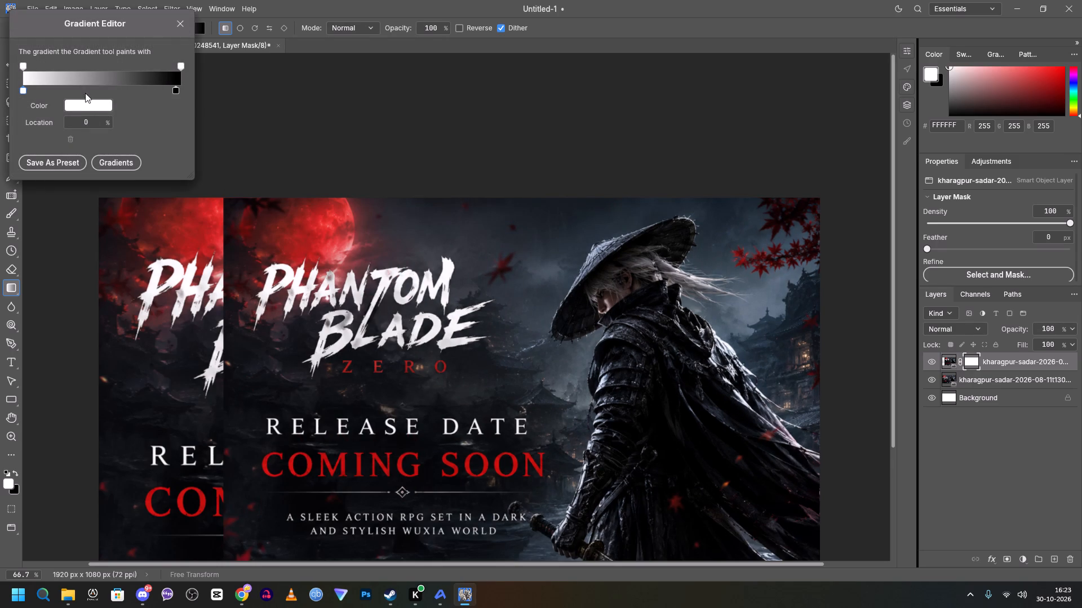
left_click_drag(173, 88, 114, 95)
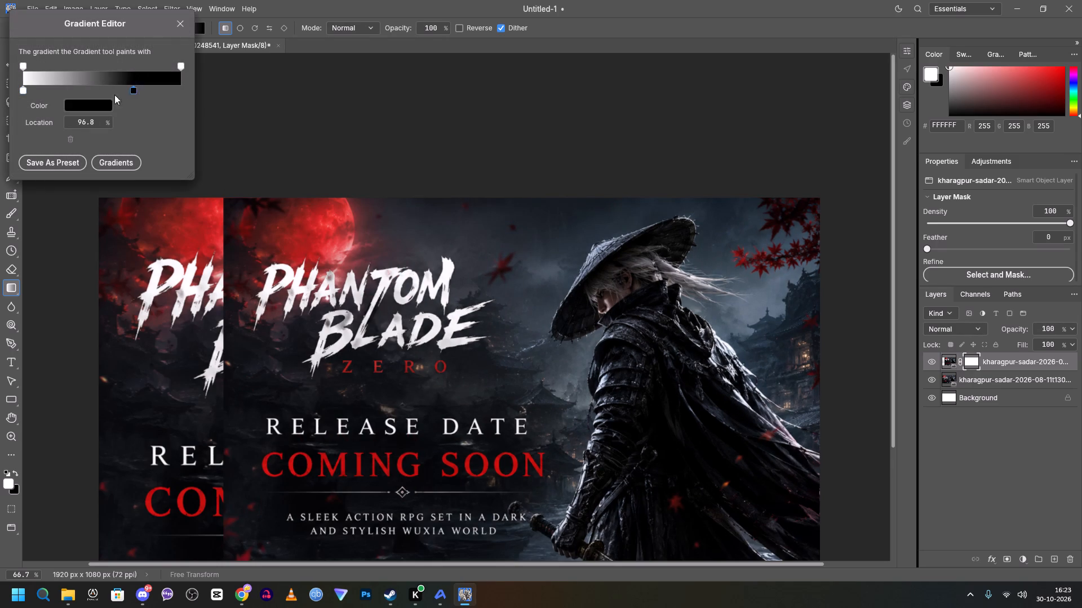
left_click_drag(114, 95, 37, 95)
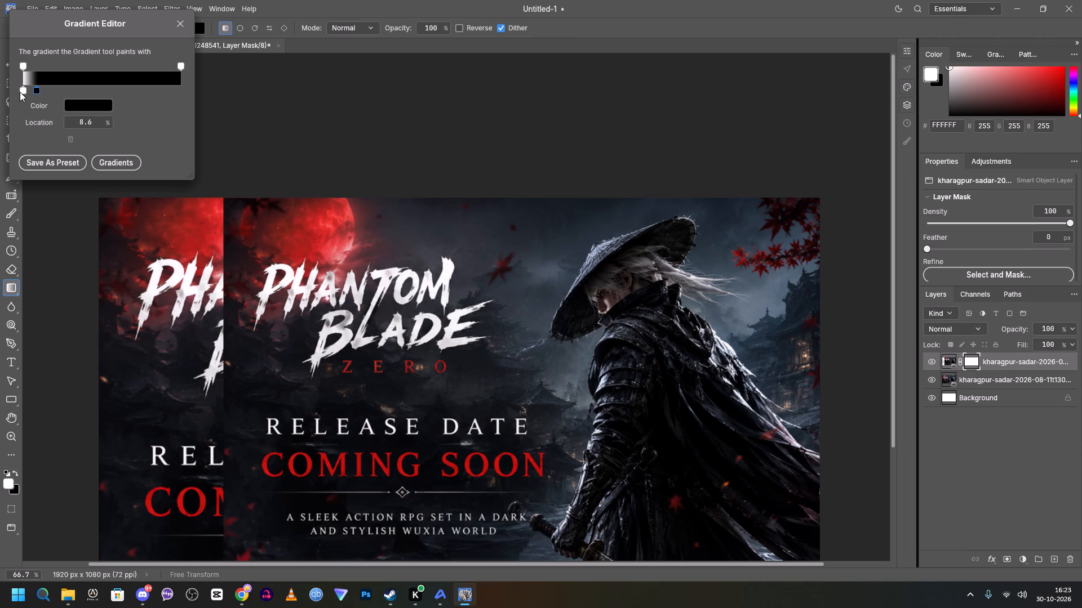
left_click_drag(20, 91, 189, 100)
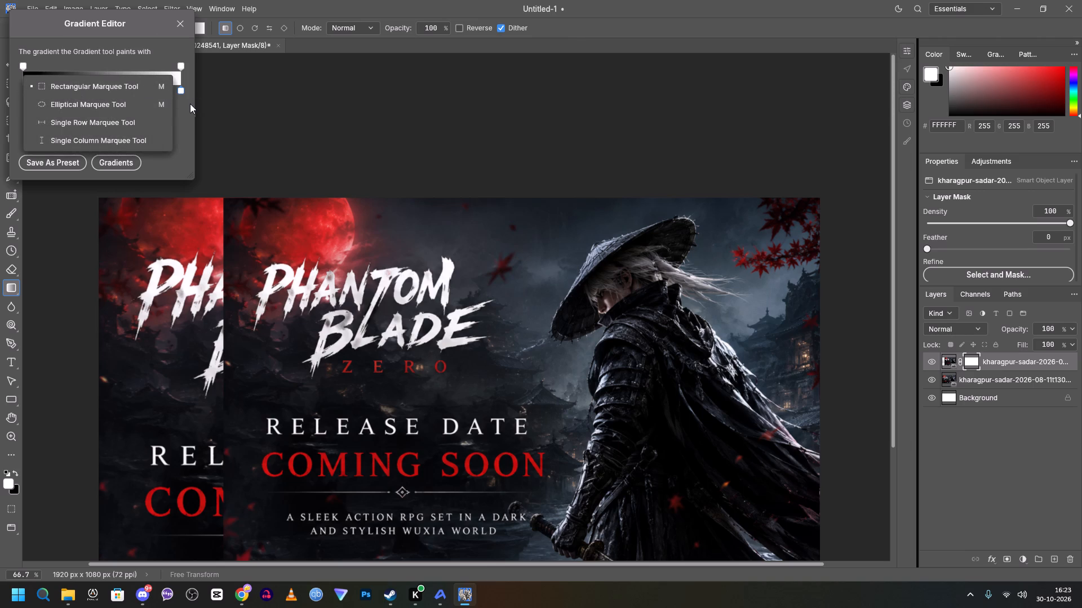
left_click(185, 140)
left_click_drag(33, 90, 0, 96)
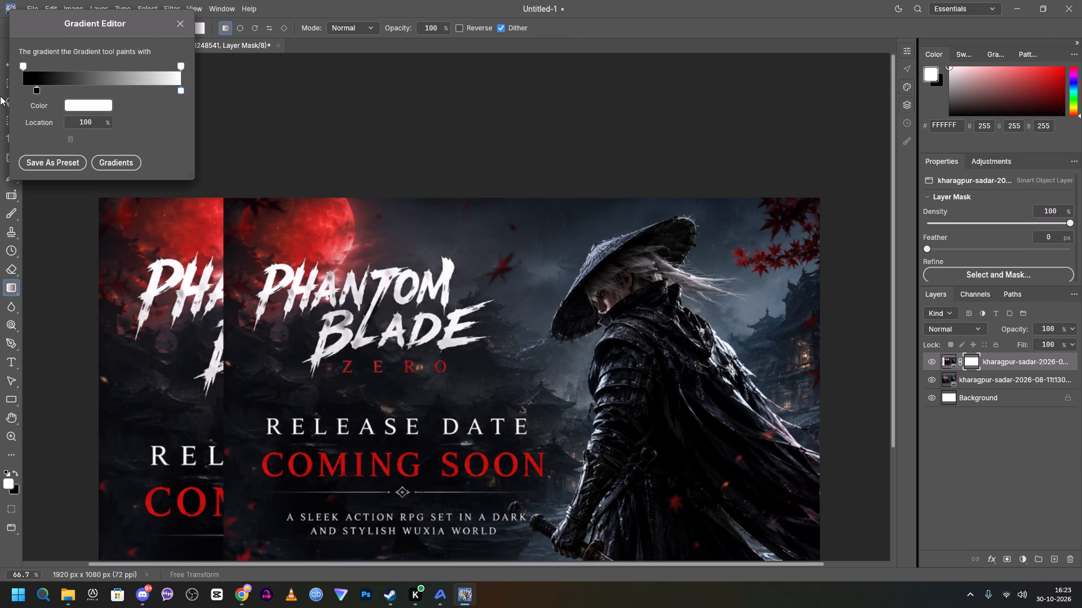
left_click_drag(0, 96, 6, 96)
left_click_drag(36, 90, 17, 92)
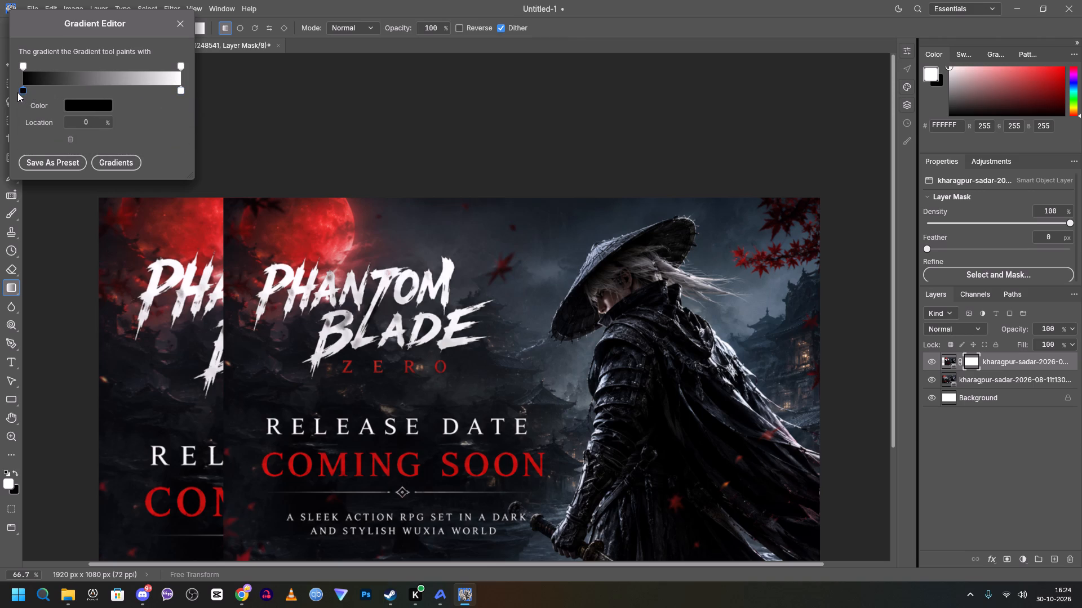
left_click_drag(17, 92, 7, 91)
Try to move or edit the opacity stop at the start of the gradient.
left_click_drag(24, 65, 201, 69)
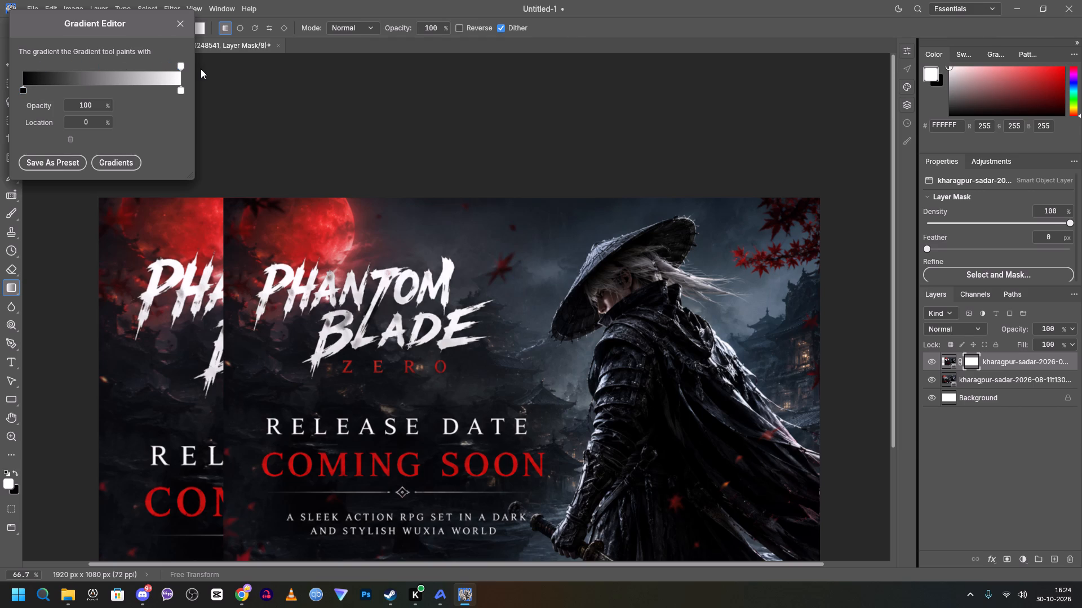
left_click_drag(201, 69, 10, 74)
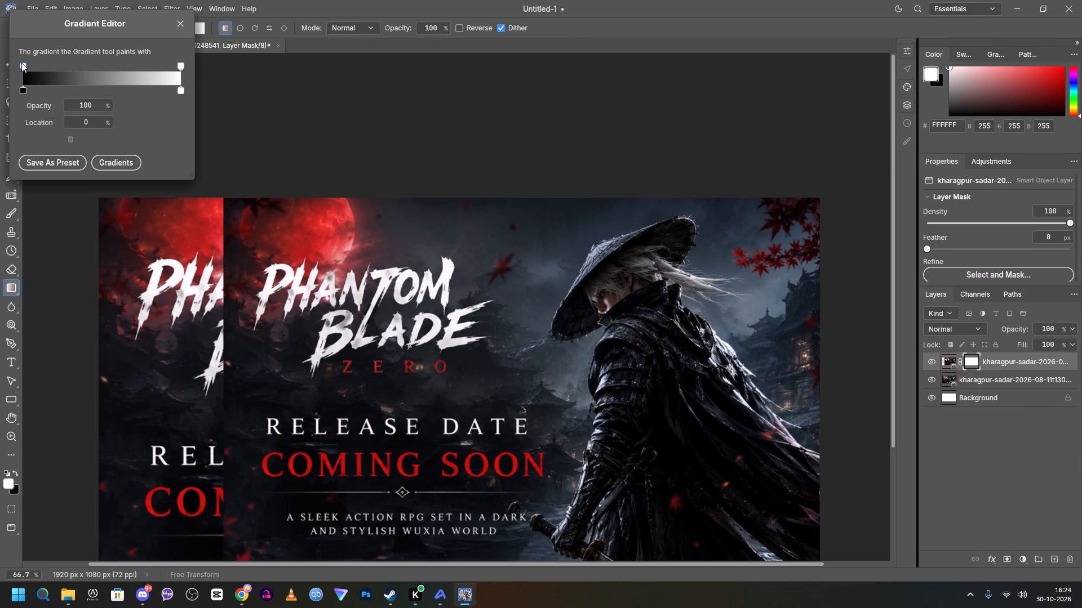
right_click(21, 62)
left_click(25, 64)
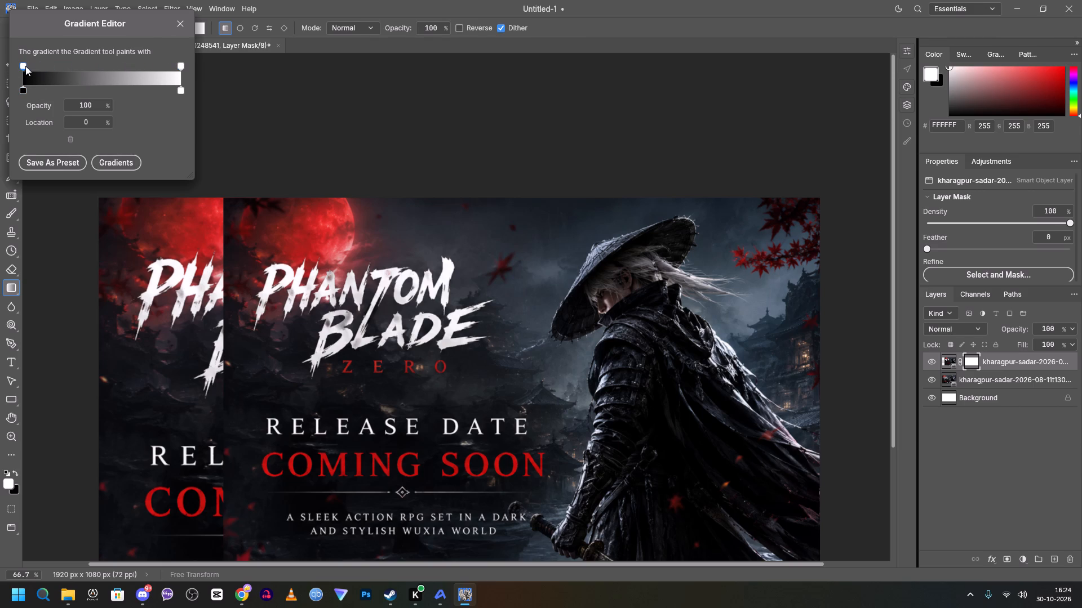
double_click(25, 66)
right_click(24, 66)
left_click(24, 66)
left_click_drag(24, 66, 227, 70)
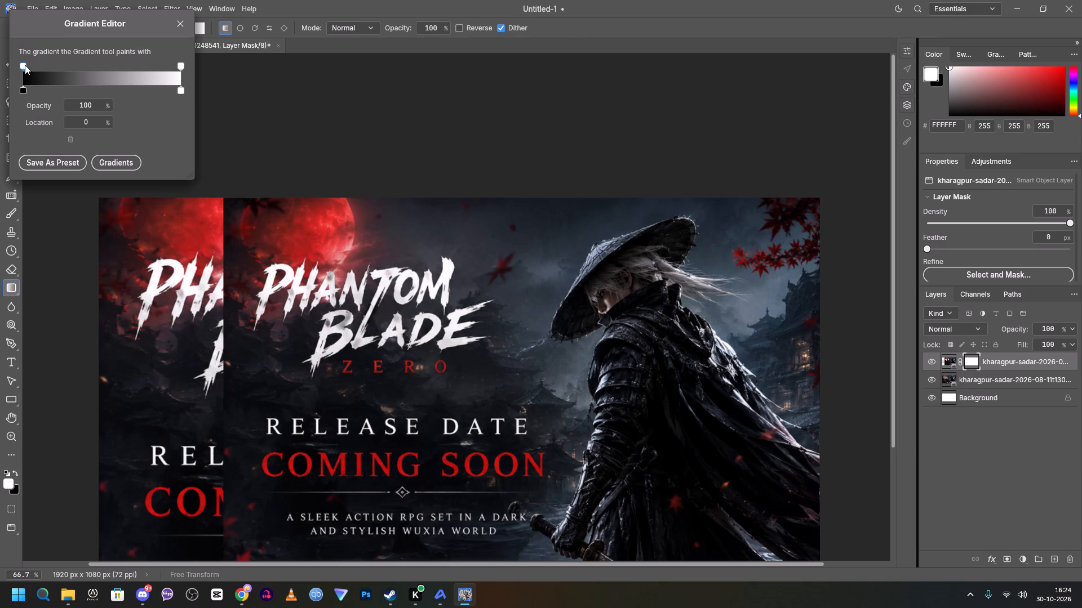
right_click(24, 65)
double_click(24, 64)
Choose the Black, White preset from the Basics gradients.
left_click(131, 164)
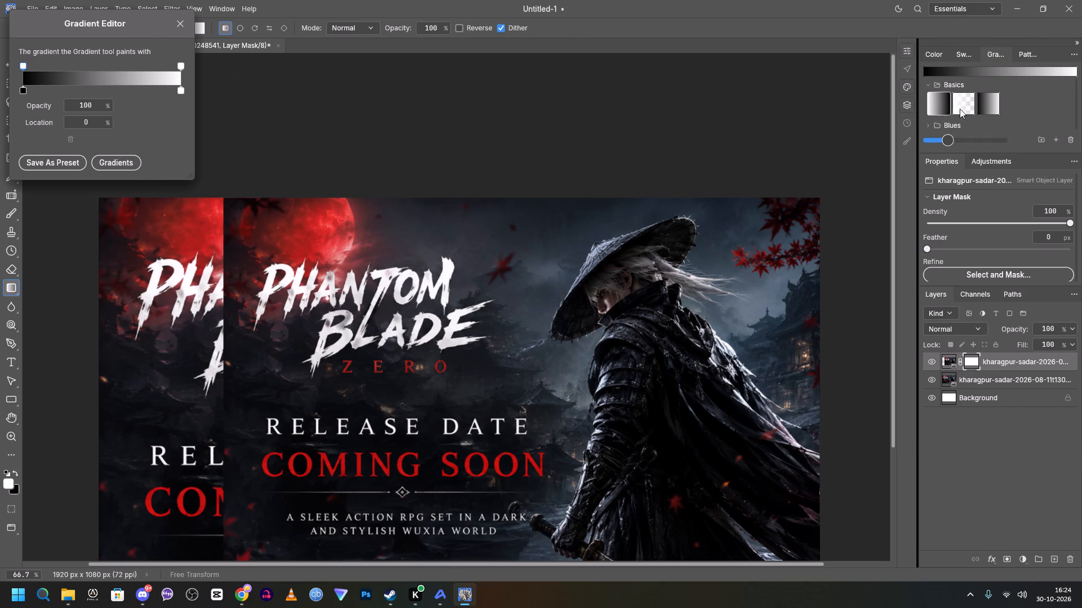
left_click(989, 106)
left_click(1032, 119)
Set the foreground colour to black (000000).
left_click(938, 57)
left_click(959, 56)
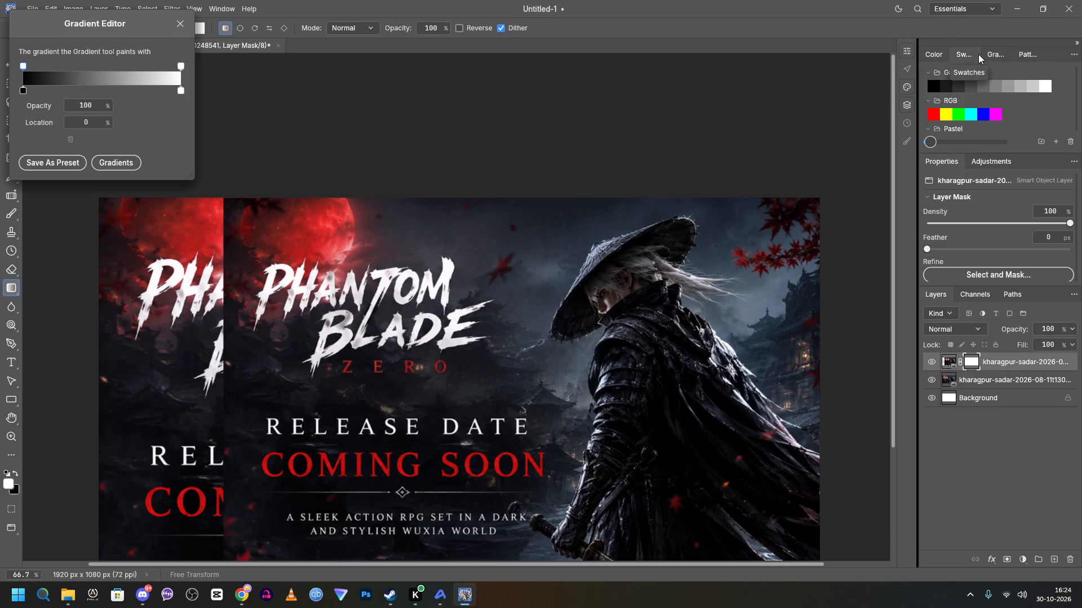
left_click(924, 57)
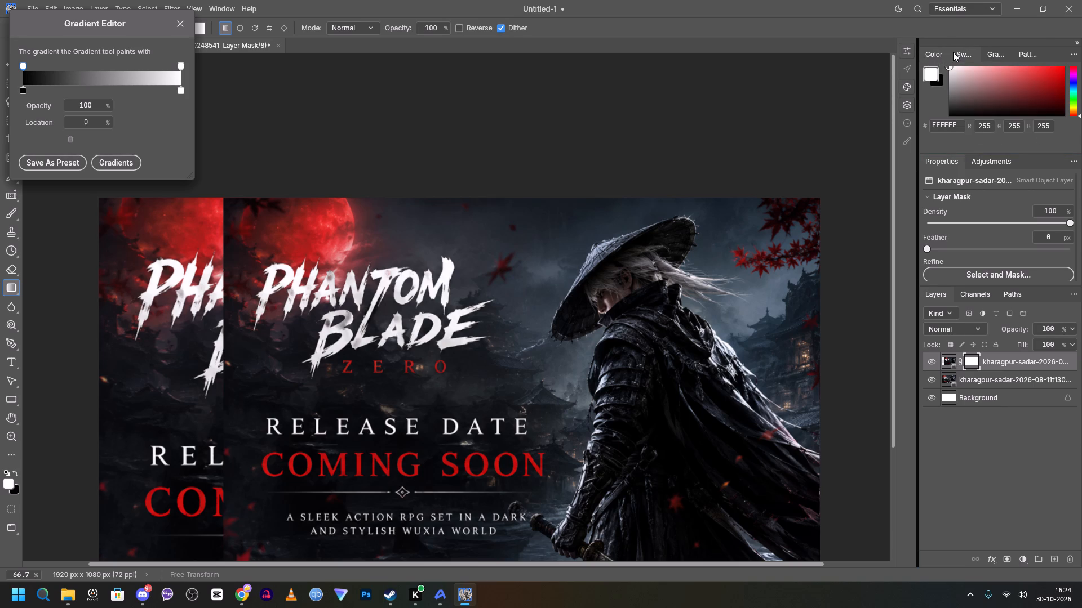
left_click(953, 52)
left_click(930, 55)
left_click(931, 79)
left_click_drag(967, 100, 884, 147)
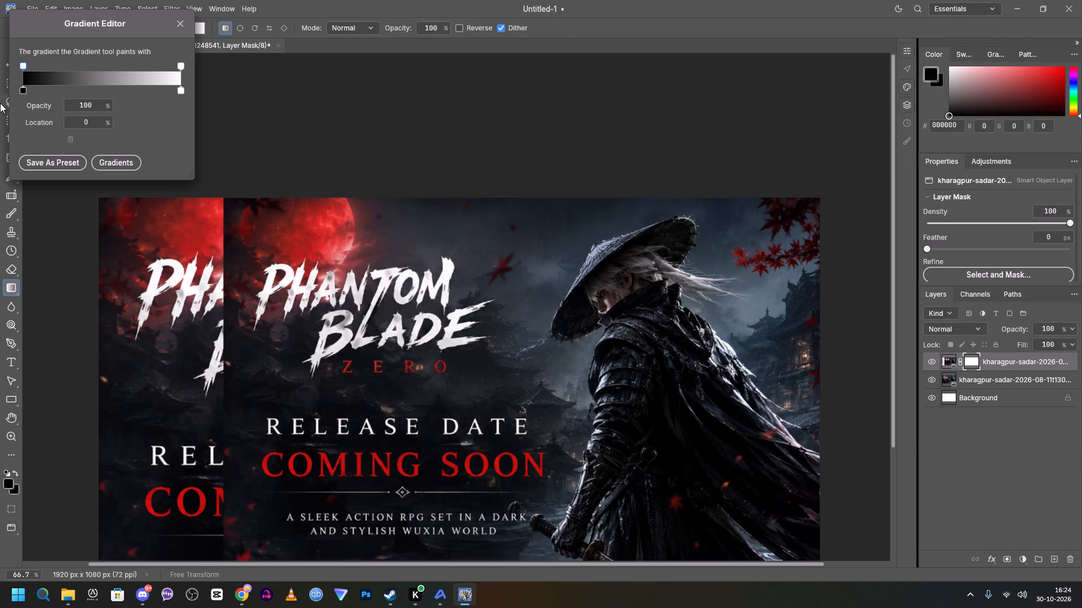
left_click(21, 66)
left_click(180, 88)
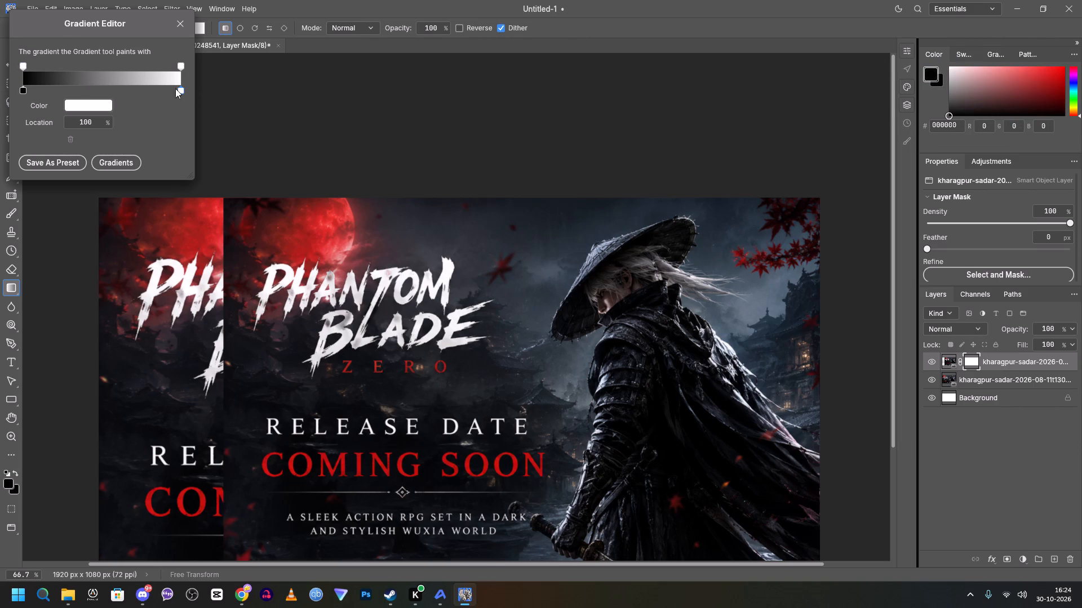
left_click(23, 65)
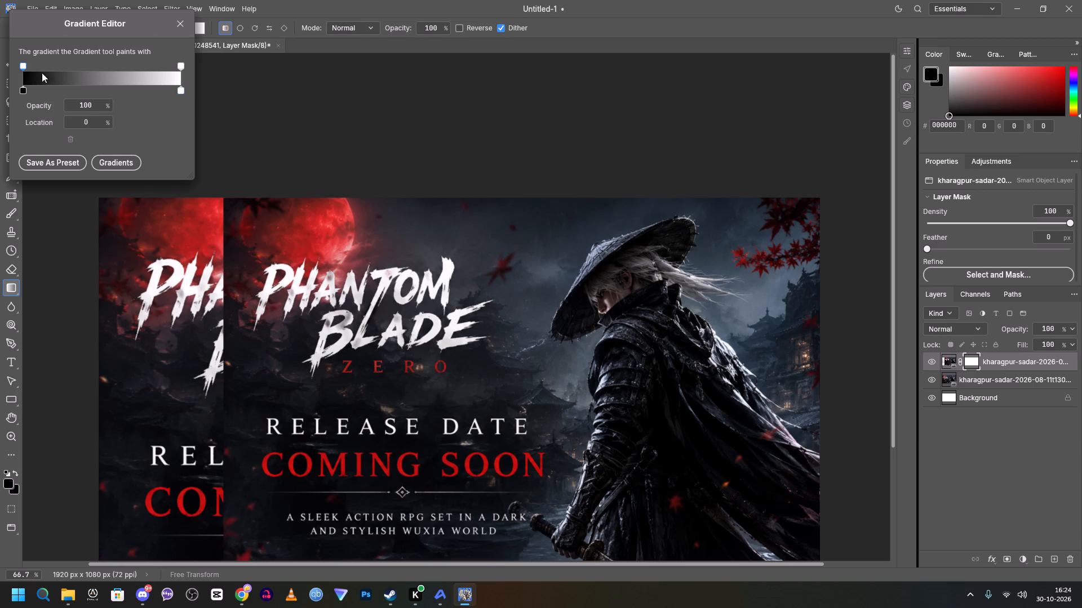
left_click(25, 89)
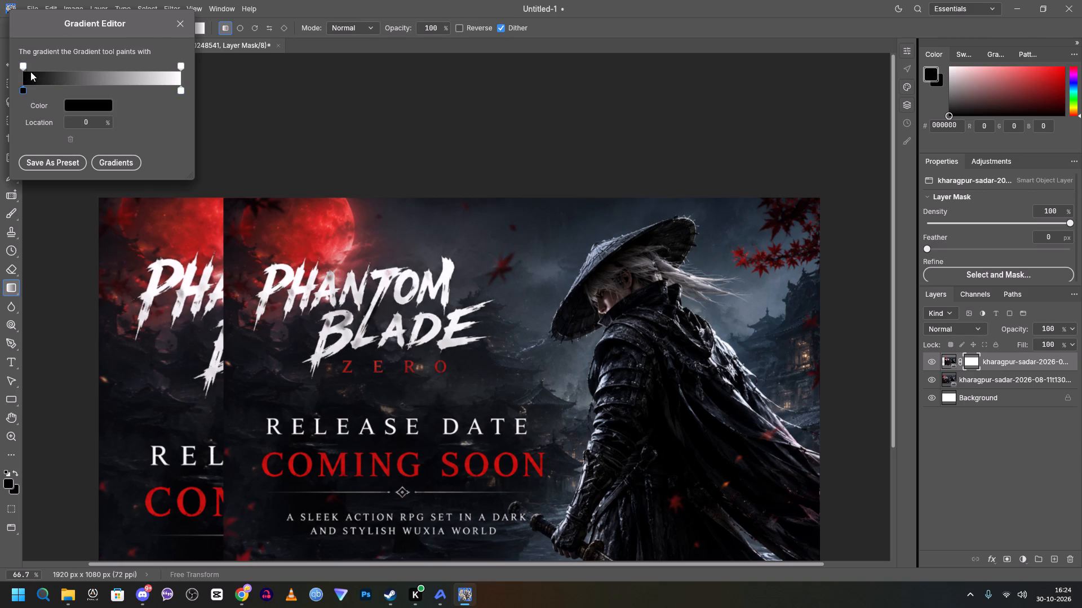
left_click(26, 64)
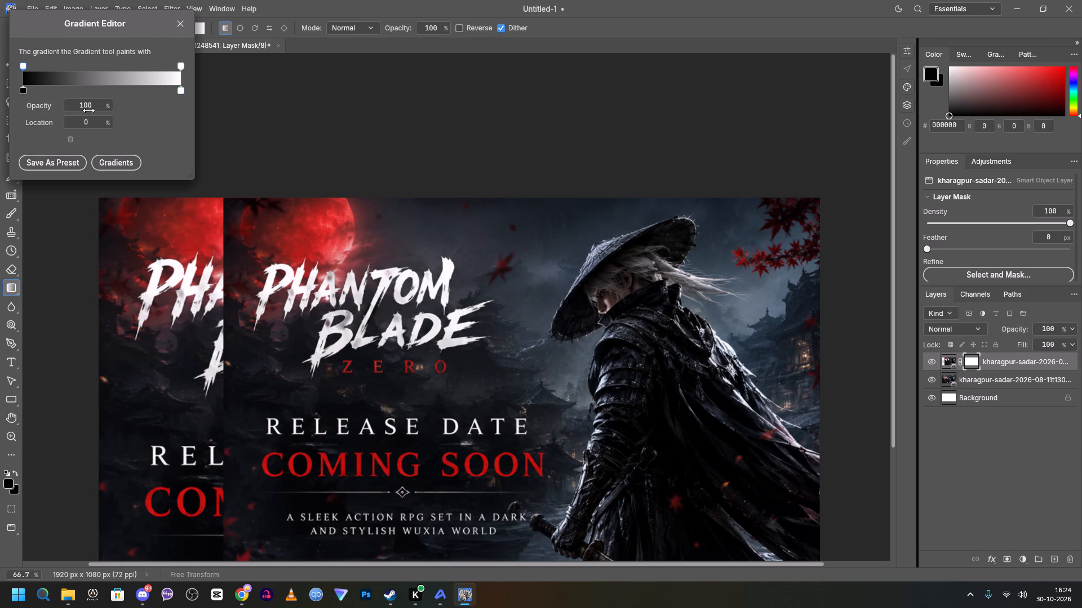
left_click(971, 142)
Draw the black-to-white gradient on the upper copy's mask, inward from its left edge to the middle of its title.
left_click_drag(223, 391, 396, 394)
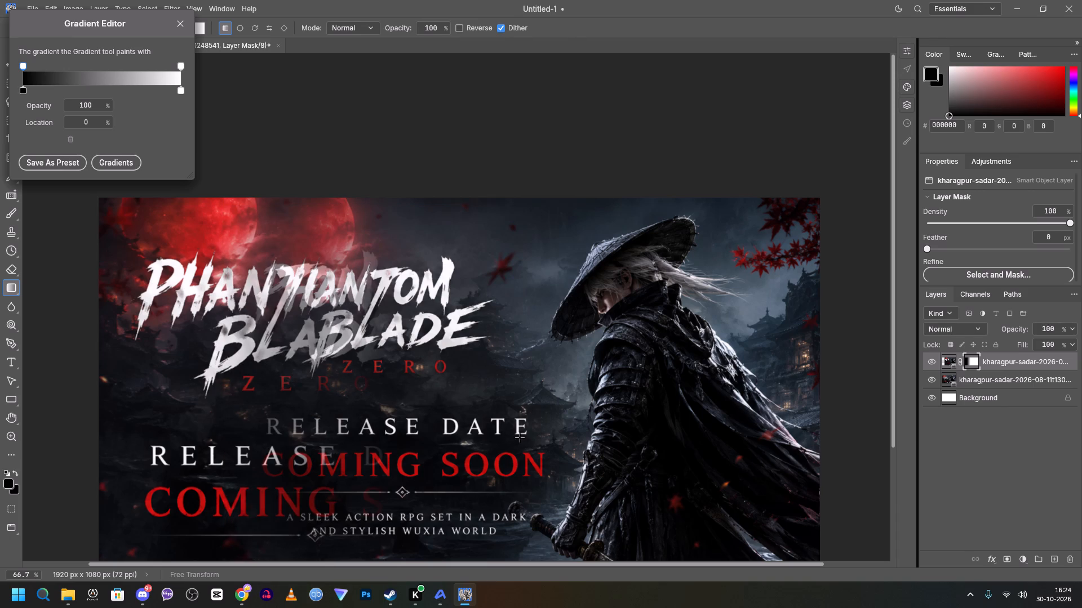
scroll(507, 416, "down", 6)
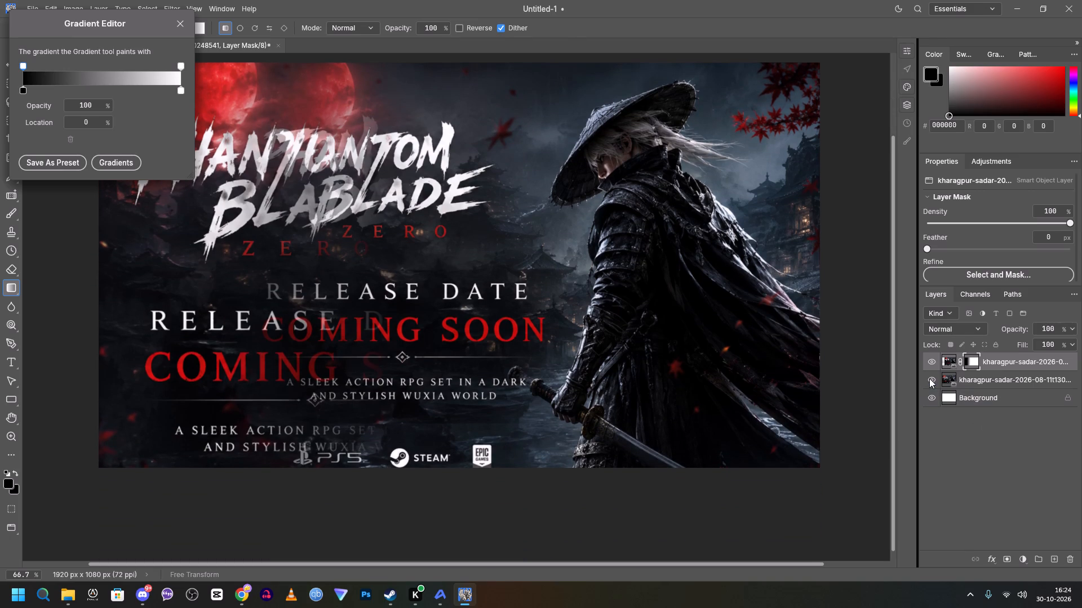
Hide the lower poster layer to inspect the upper copy's faded edge on its own, and close the Gradient Editor.
left_click(930, 379)
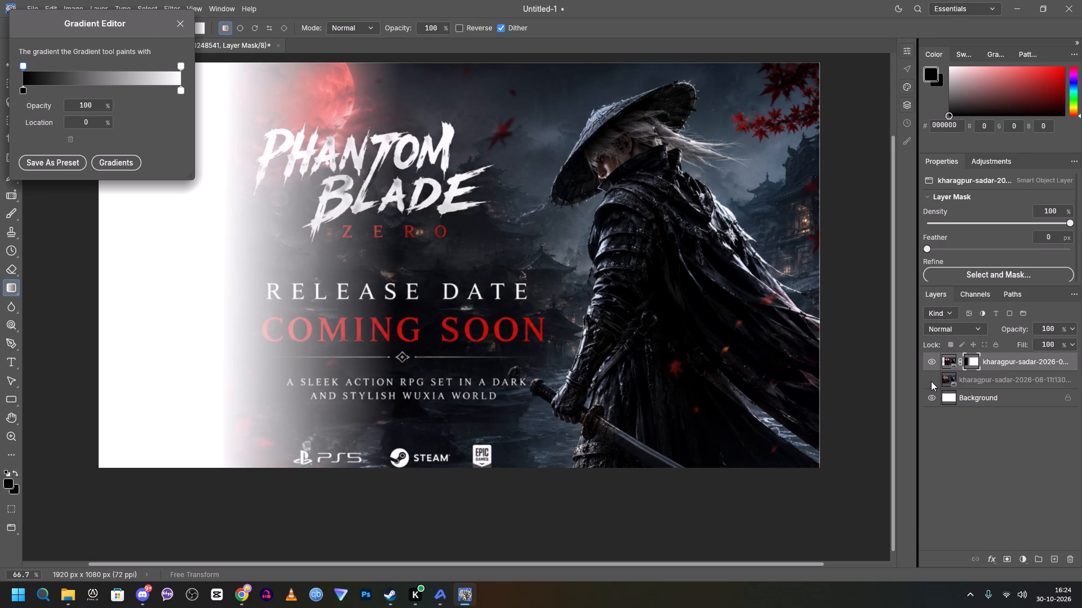
scroll(932, 381, "up", 3)
left_click(1026, 364)
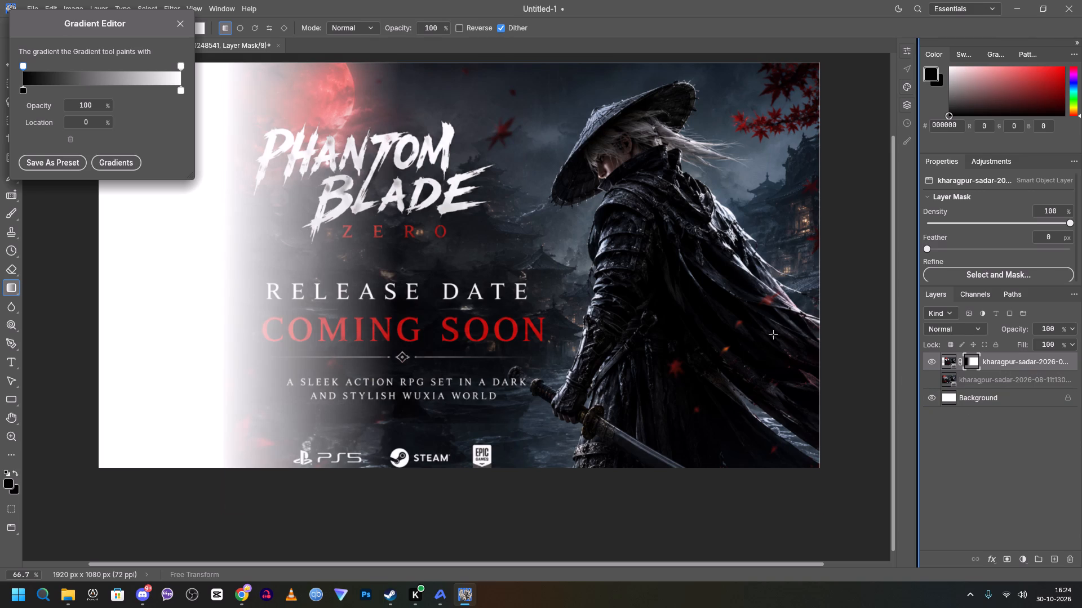
left_click(116, 169)
left_click(87, 226)
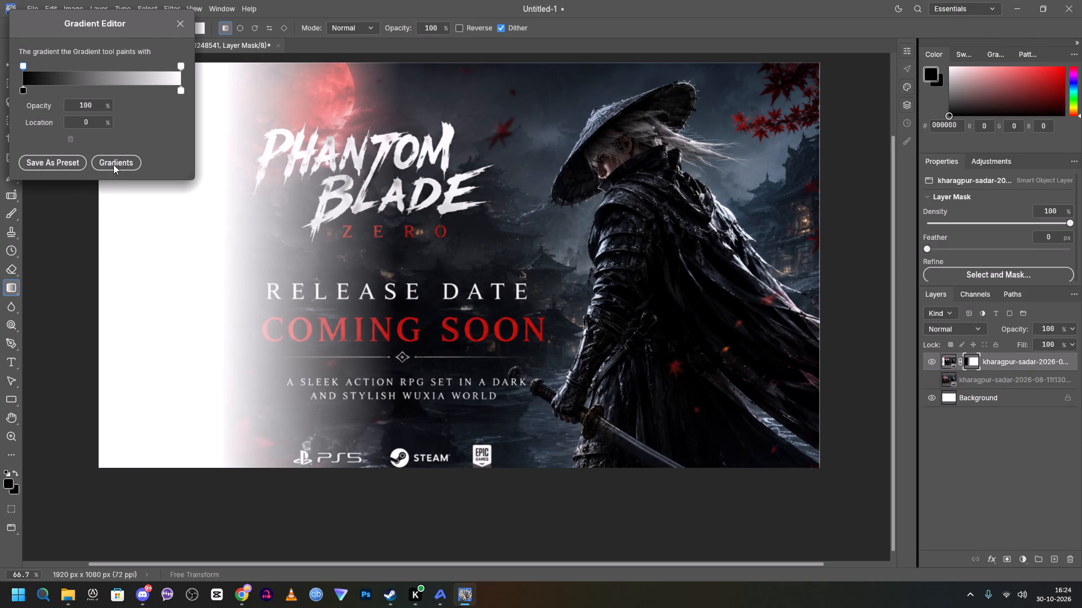
left_click(181, 24)
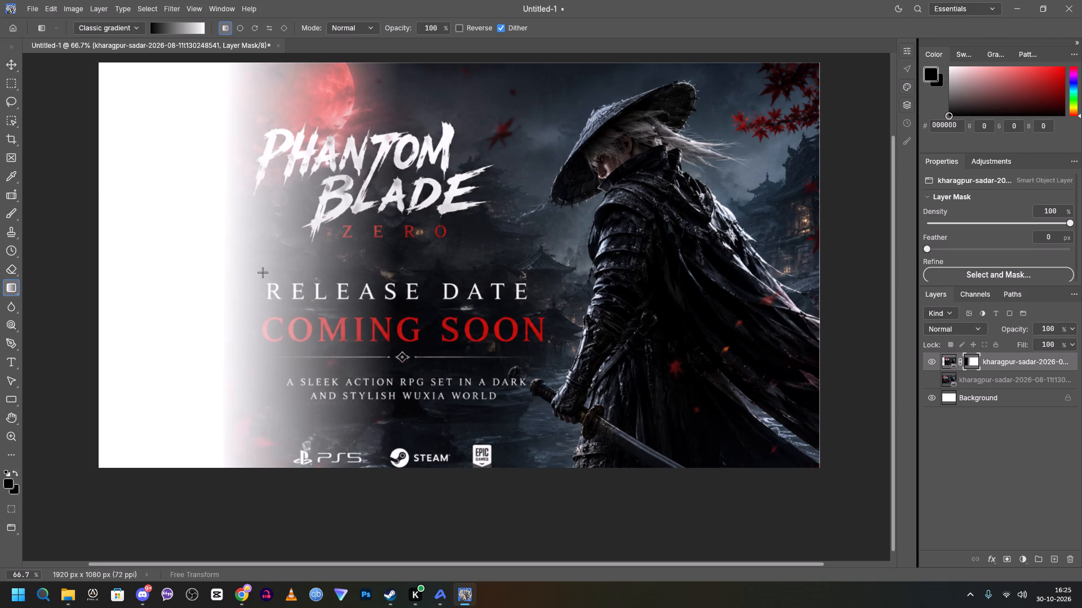
key("ctrl+z")
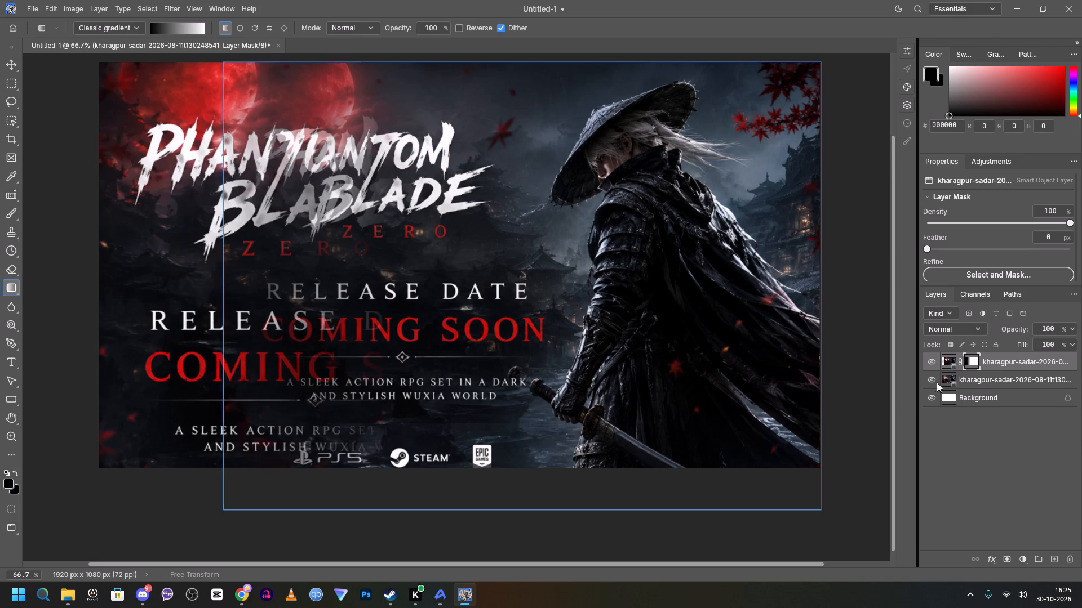
left_click(935, 374)
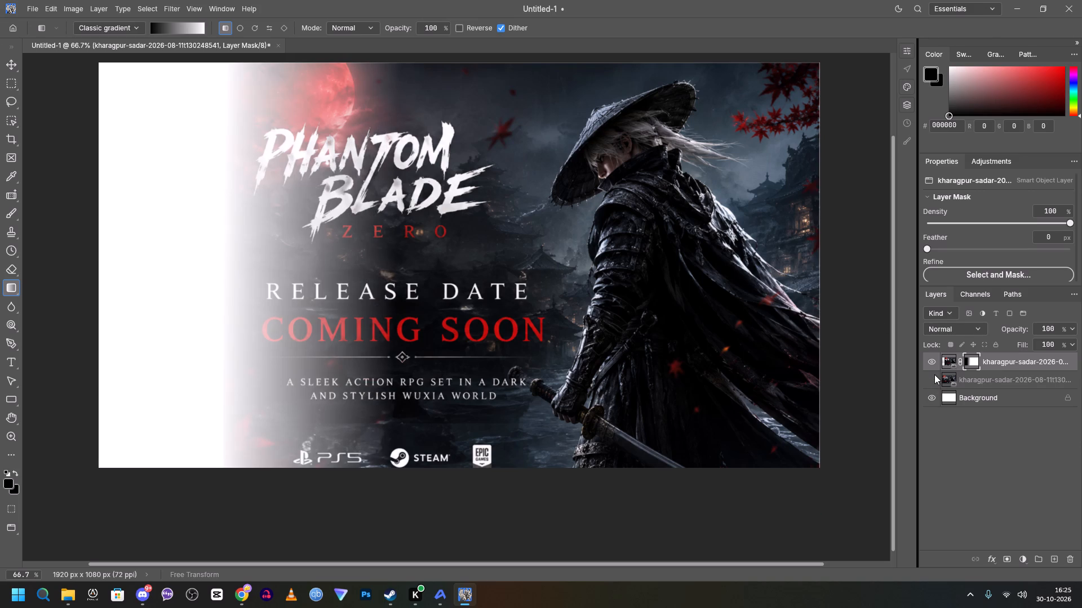
Move the masked upper copy straight up to about X 332 px, Y -29 px.
left_click(10, 68)
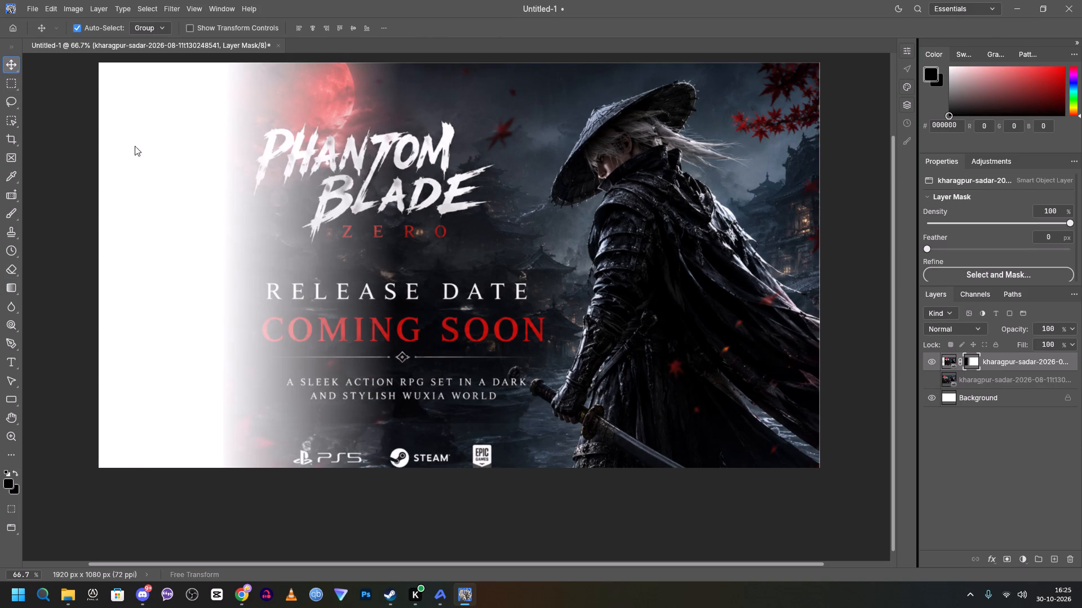
left_click_drag(463, 280, 469, 271)
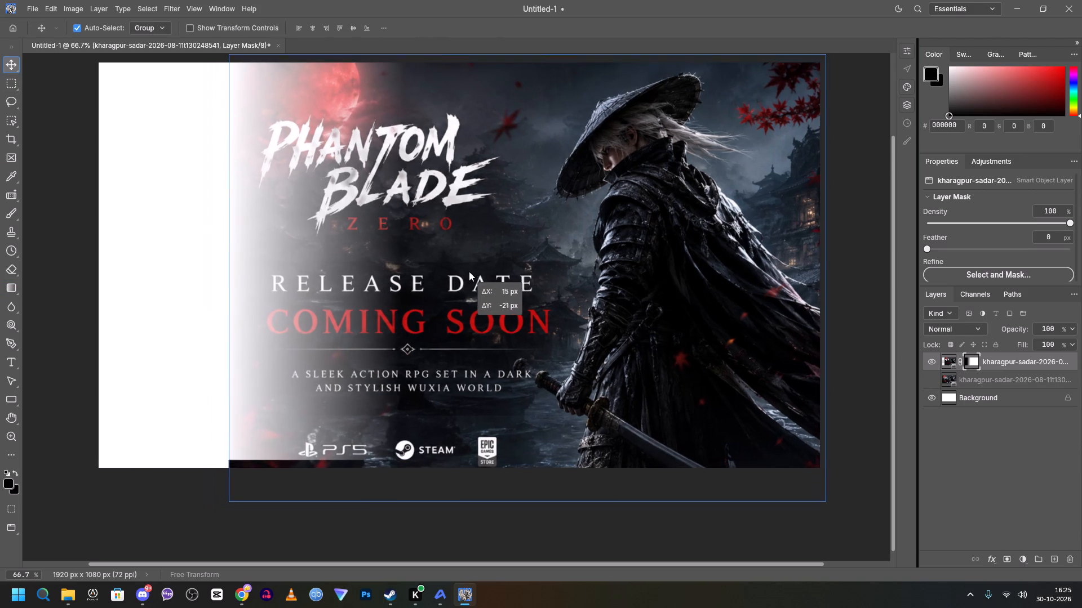
left_click_drag(469, 271, 467, 273)
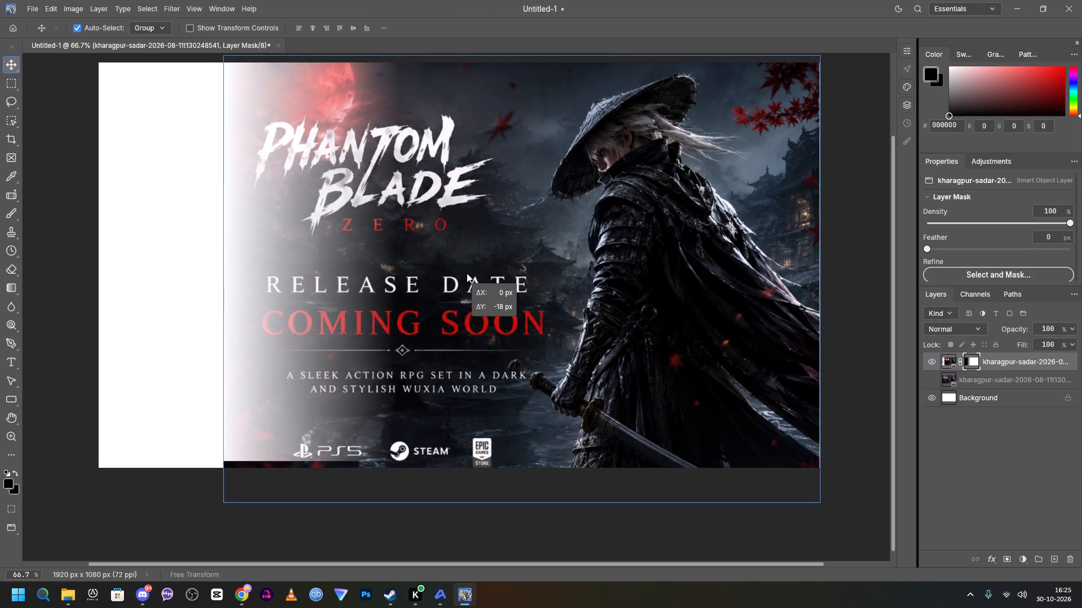
left_click_drag(467, 273, 467, 269)
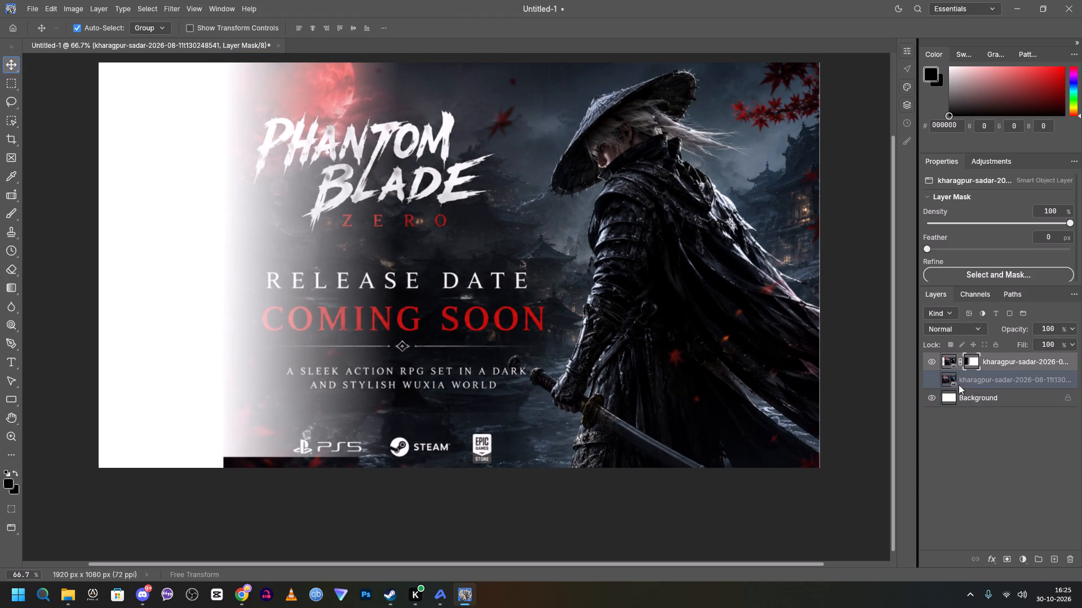
Show the lower poster layer again.
left_click(976, 381)
left_click(933, 379)
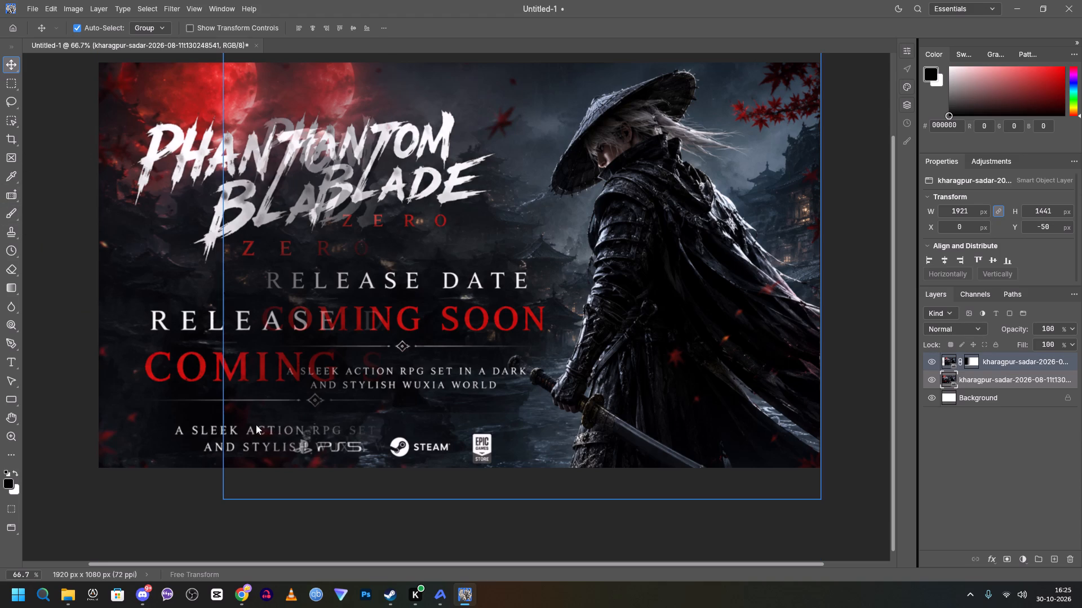
Rasterize the upper copy and erase part of its overlapping title with the 163 px Eraser.
left_click(1012, 365)
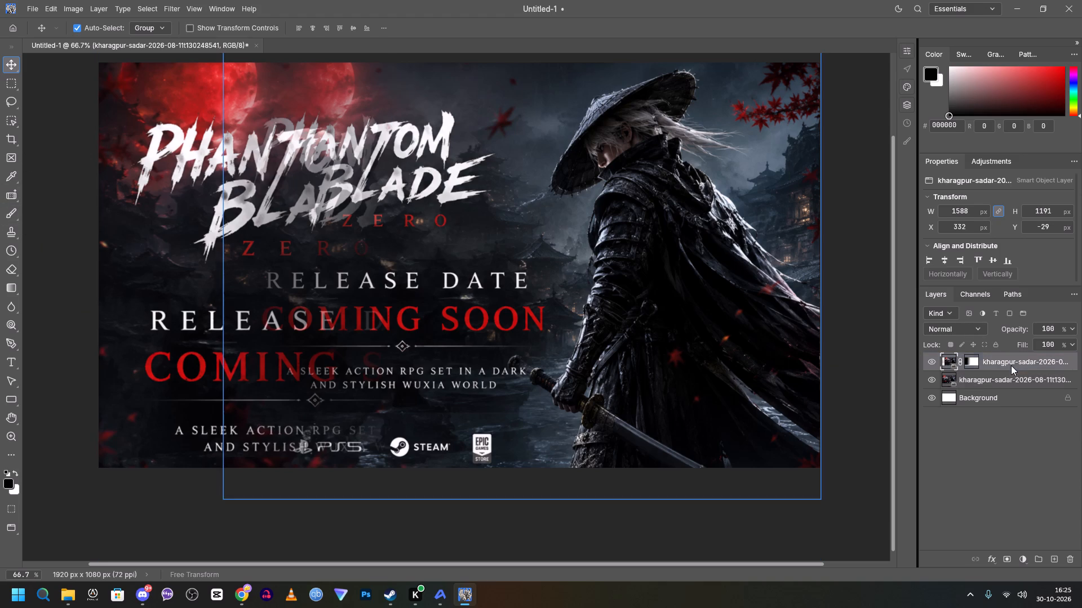
scroll(96, 287, "up", 2)
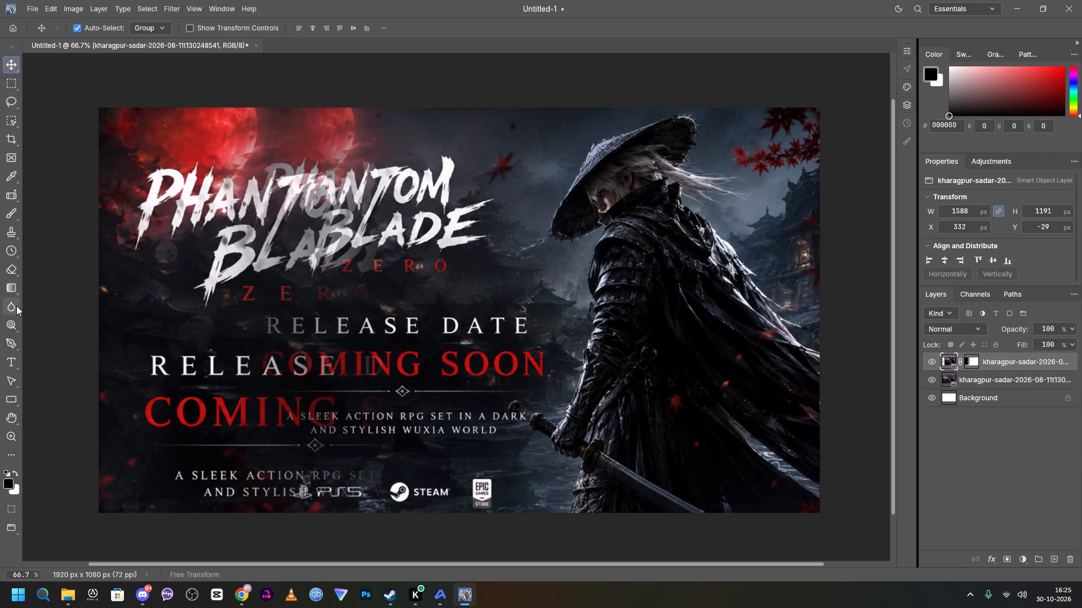
left_click(13, 276)
left_click_drag(340, 225, 305, 231)
left_click(579, 315)
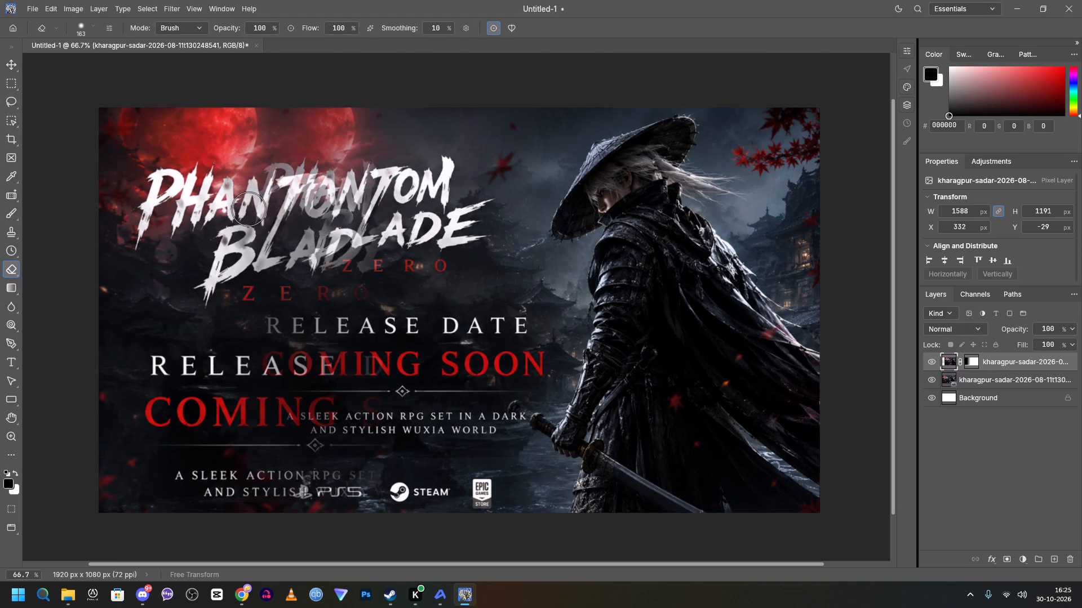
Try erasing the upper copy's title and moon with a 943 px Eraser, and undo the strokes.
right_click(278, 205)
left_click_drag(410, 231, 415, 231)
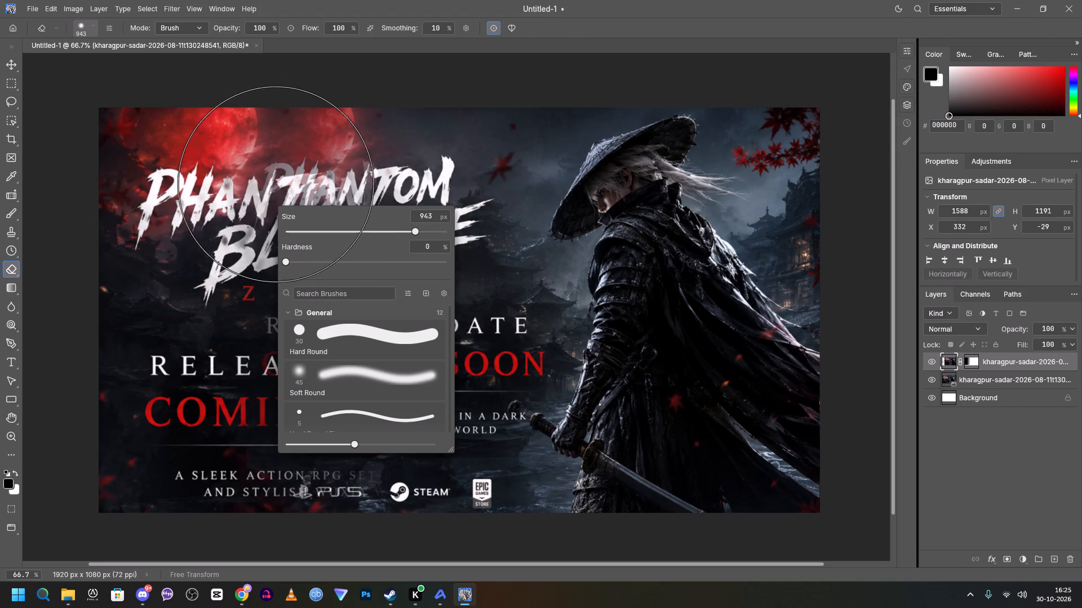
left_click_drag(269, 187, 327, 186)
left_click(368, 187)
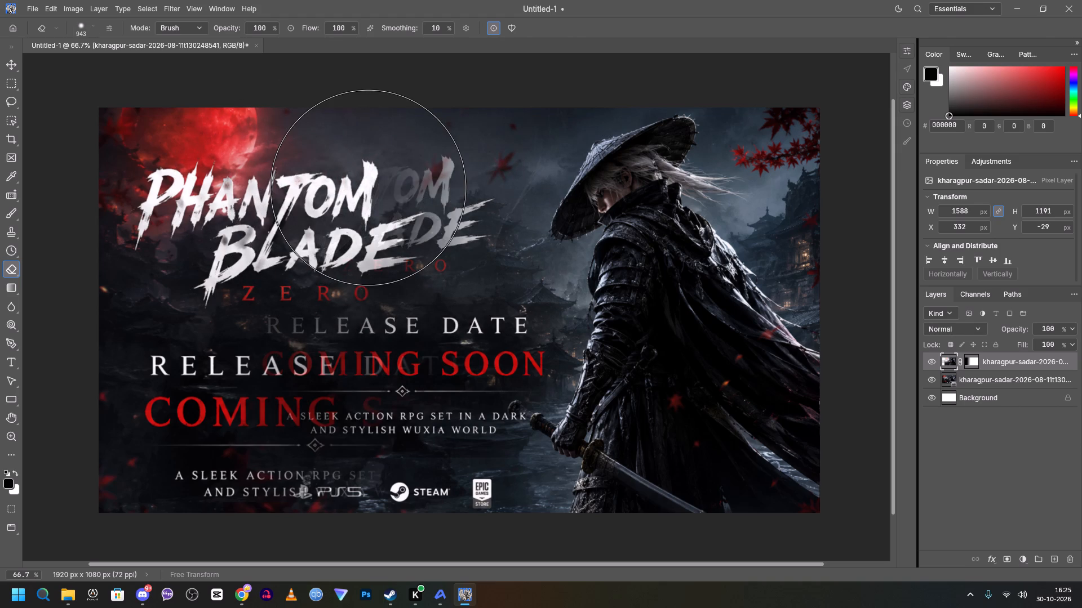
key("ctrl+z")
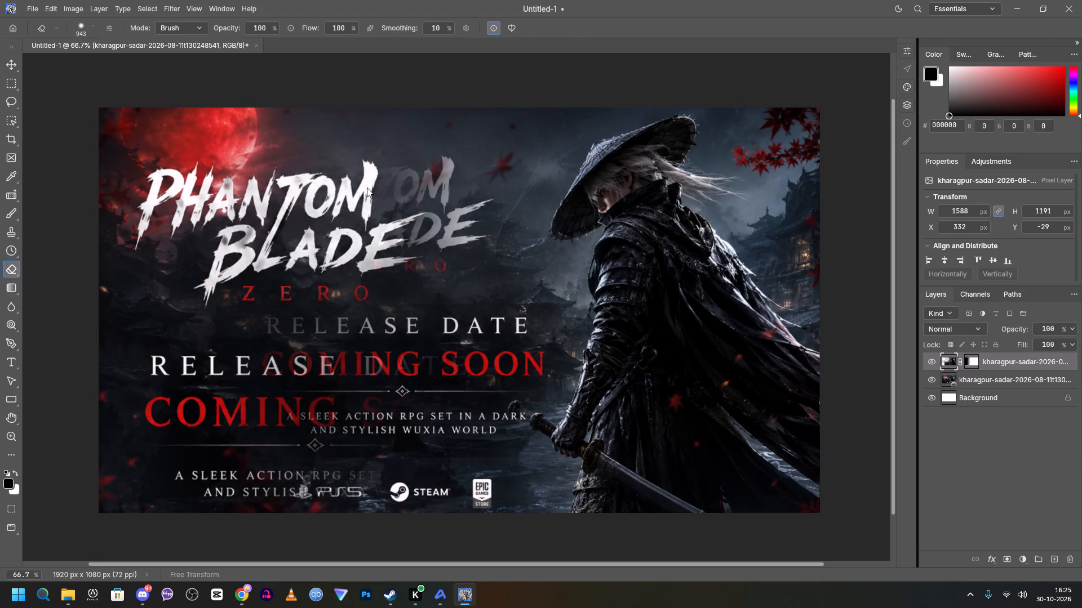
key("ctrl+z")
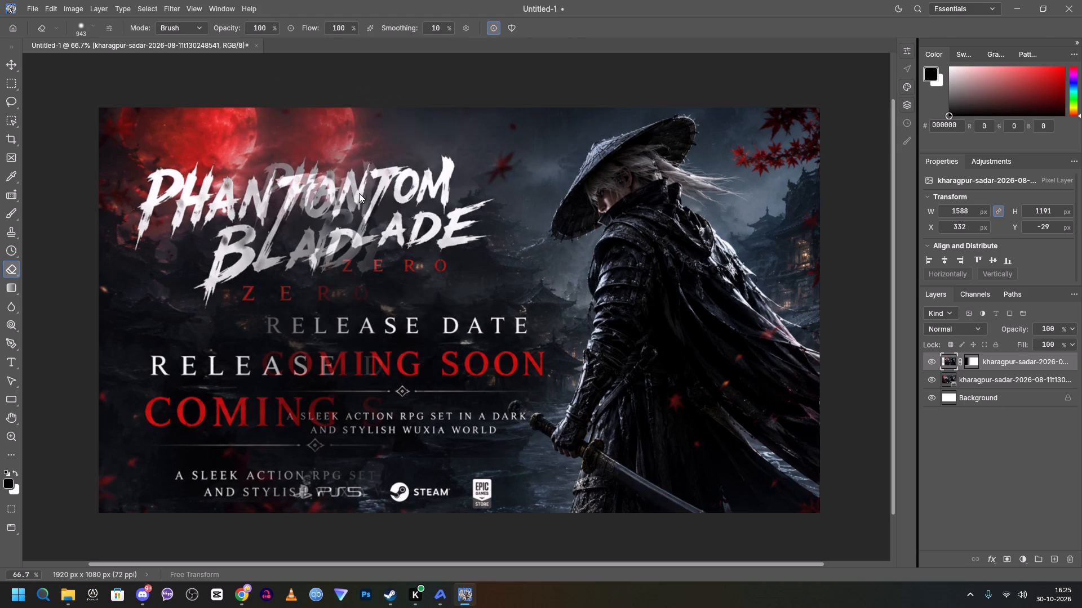
Erase the upper copy's duplicate Phantom Blade title with the Eraser at 323 px.
right_click(335, 206)
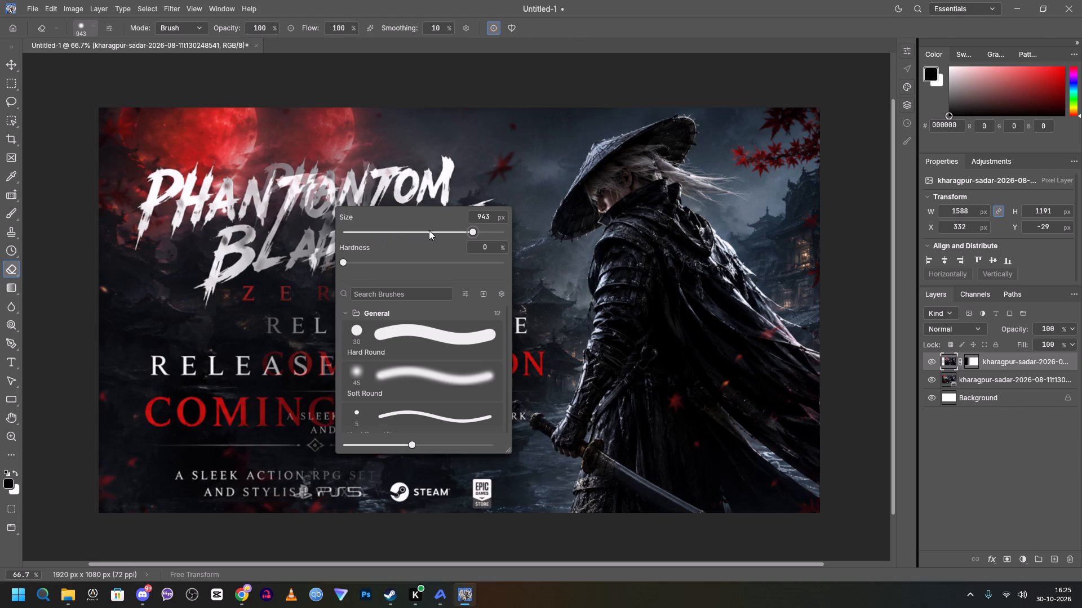
left_click(449, 231)
left_click_drag(385, 172, 386, 172)
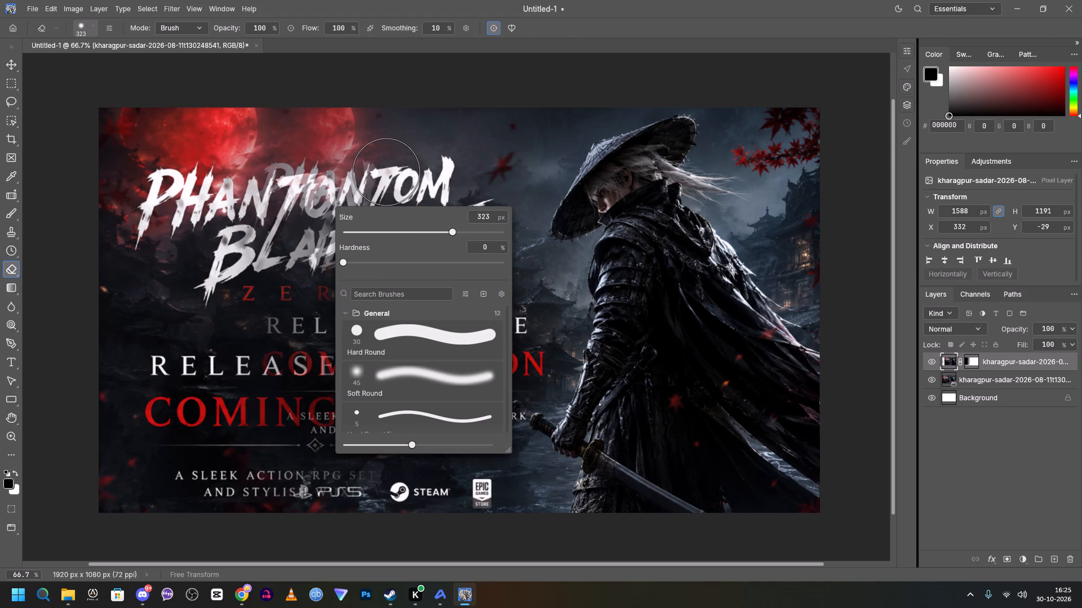
left_click_drag(386, 172, 380, 204)
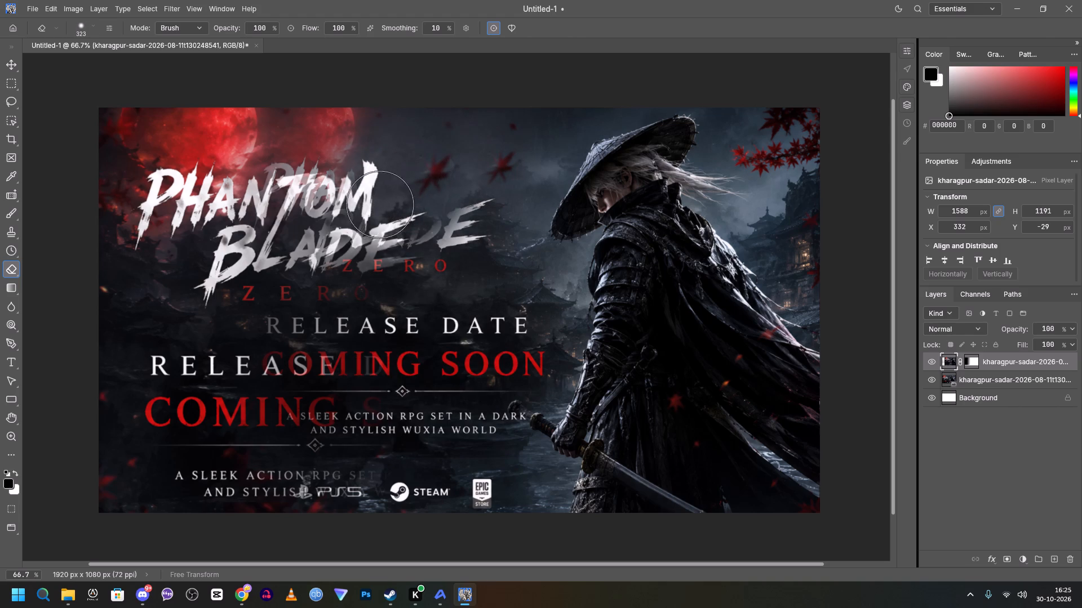
left_click_drag(380, 204, 412, 219)
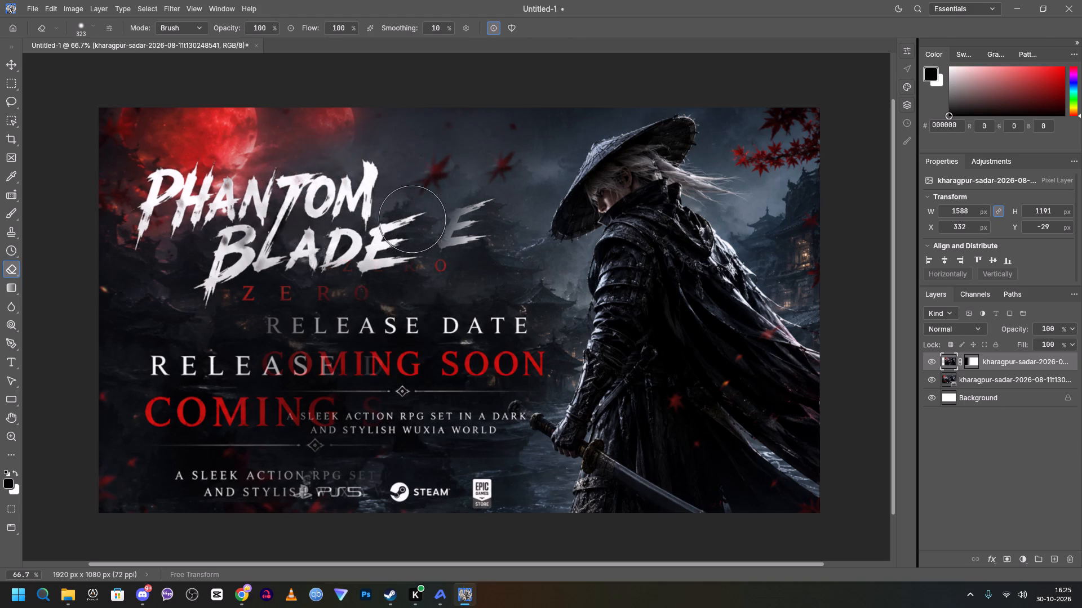
left_click_drag(412, 219, 435, 215)
left_click(448, 213)
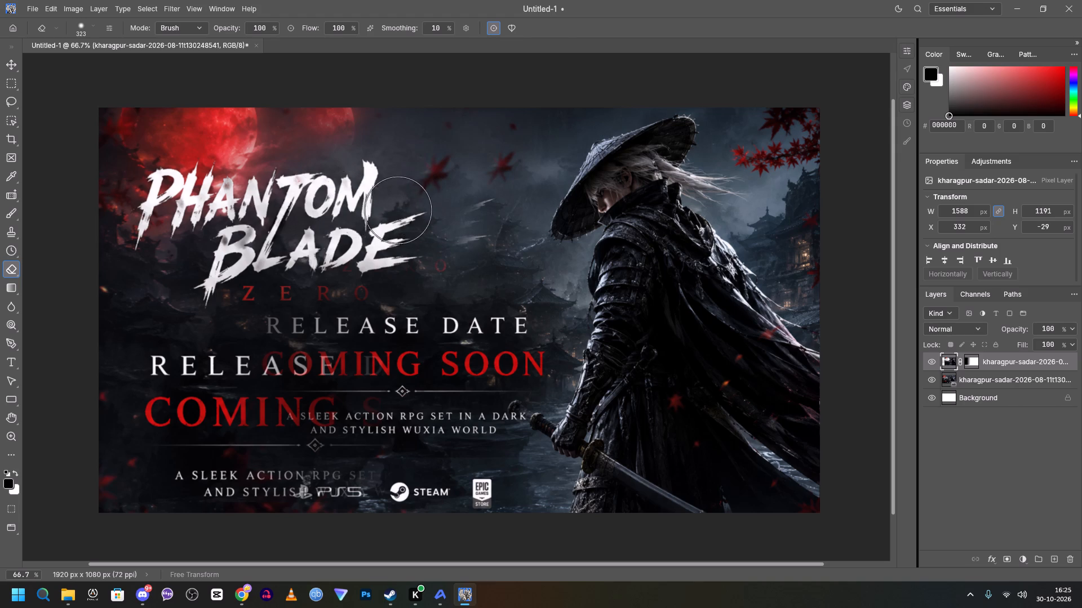
Erase the upper copy's duplicate ZERO, RELEASE DATE, COMING SOON, tagline and platform logos with the 323 px Eraser.
left_click_drag(391, 236, 216, 253)
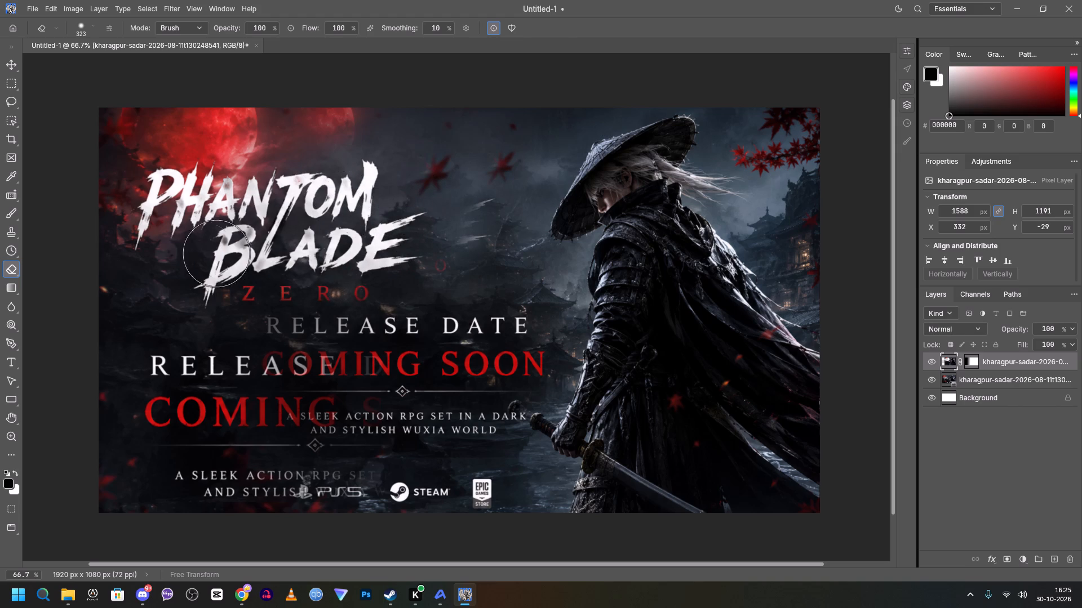
left_click_drag(216, 253, 405, 318)
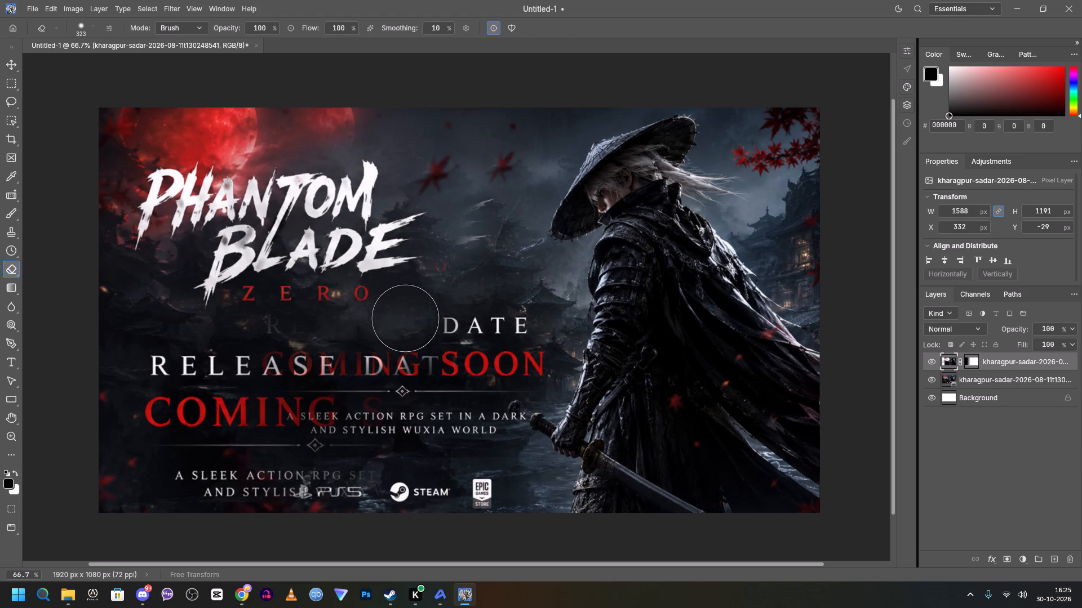
left_click_drag(405, 318, 299, 383)
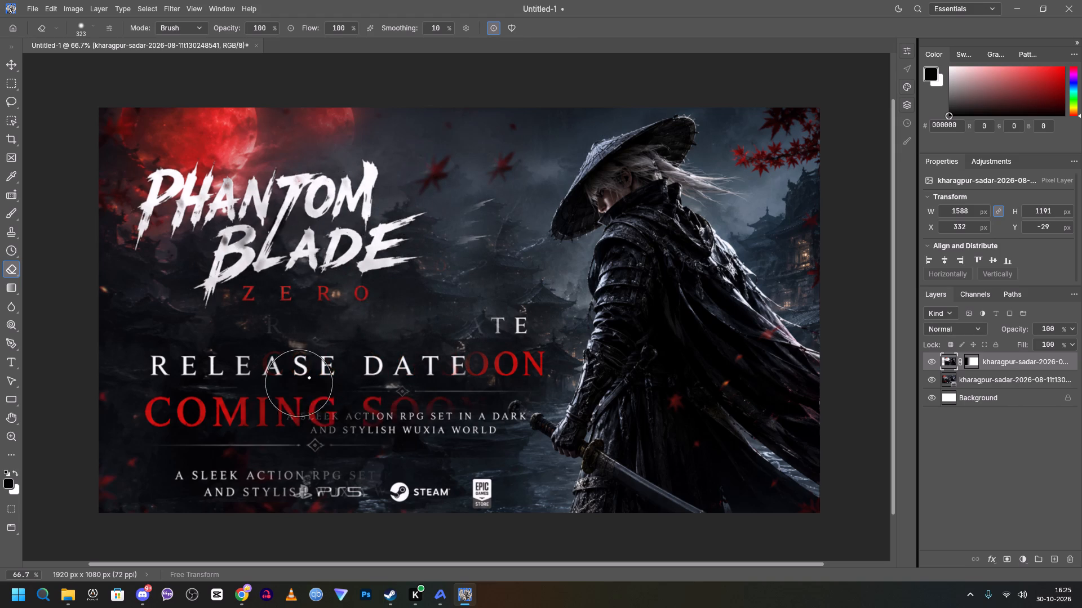
left_click_drag(299, 383, 455, 349)
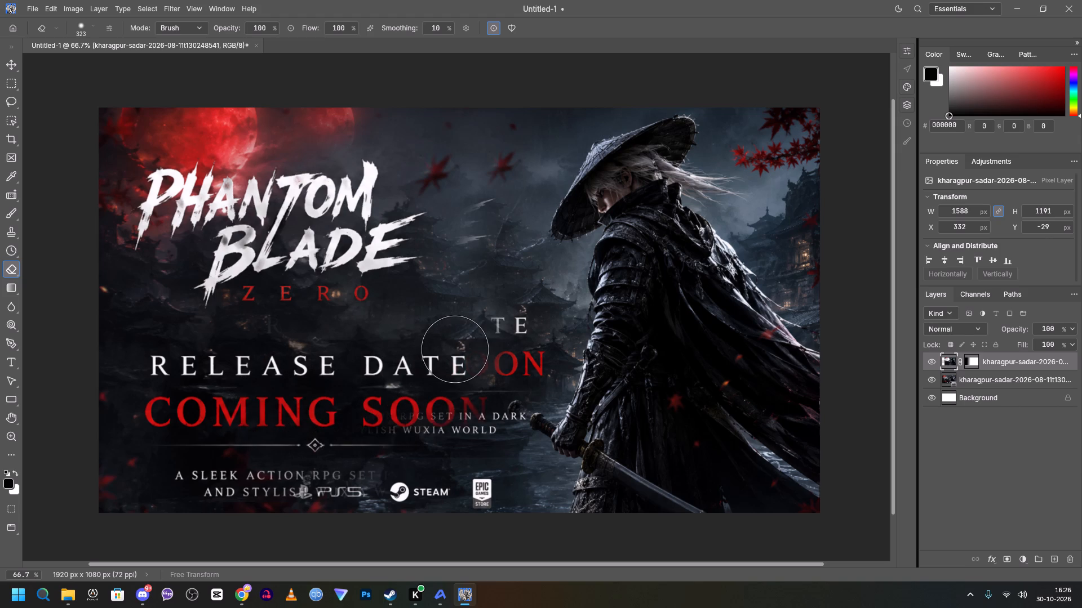
left_click_drag(455, 349, 468, 415)
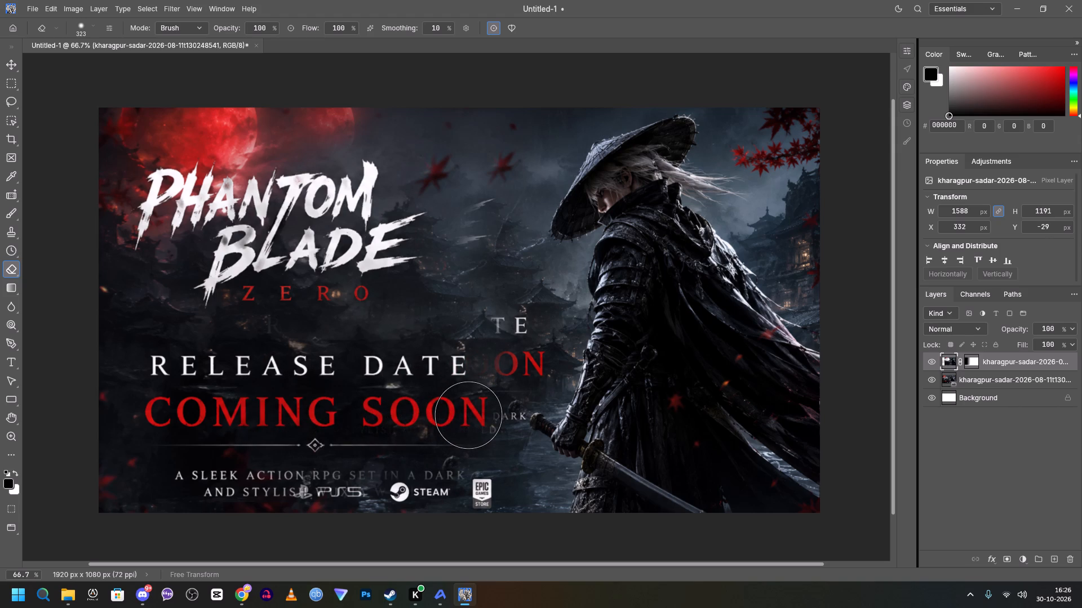
left_click_drag(468, 415, 427, 488)
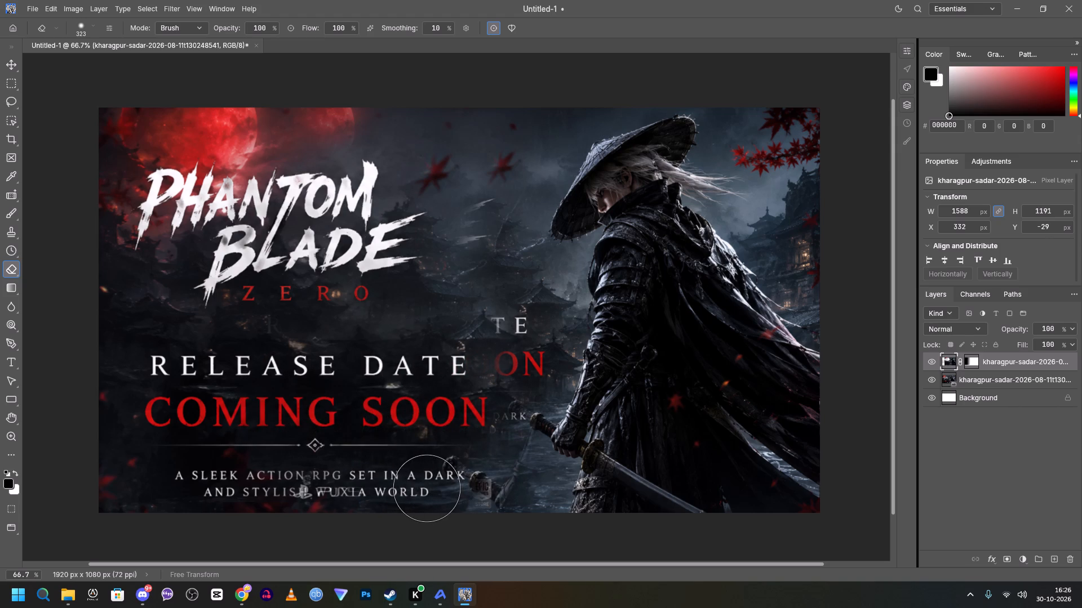
left_click_drag(427, 488, 212, 474)
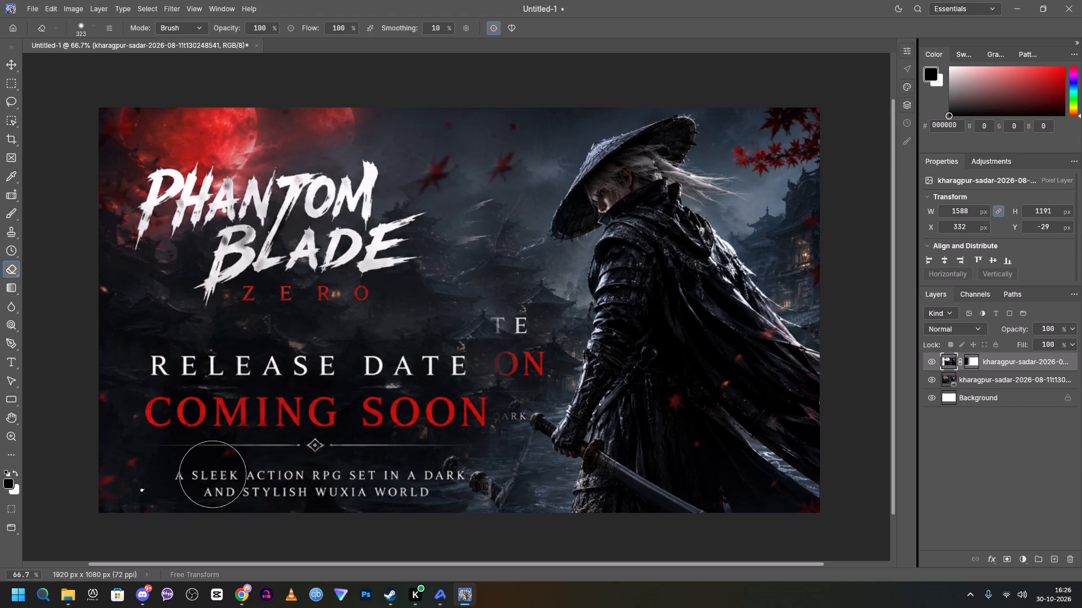
Erase the upper copy's duplicate moon and the sky around it with the 323 px Eraser.
left_click_drag(212, 474, 156, 355)
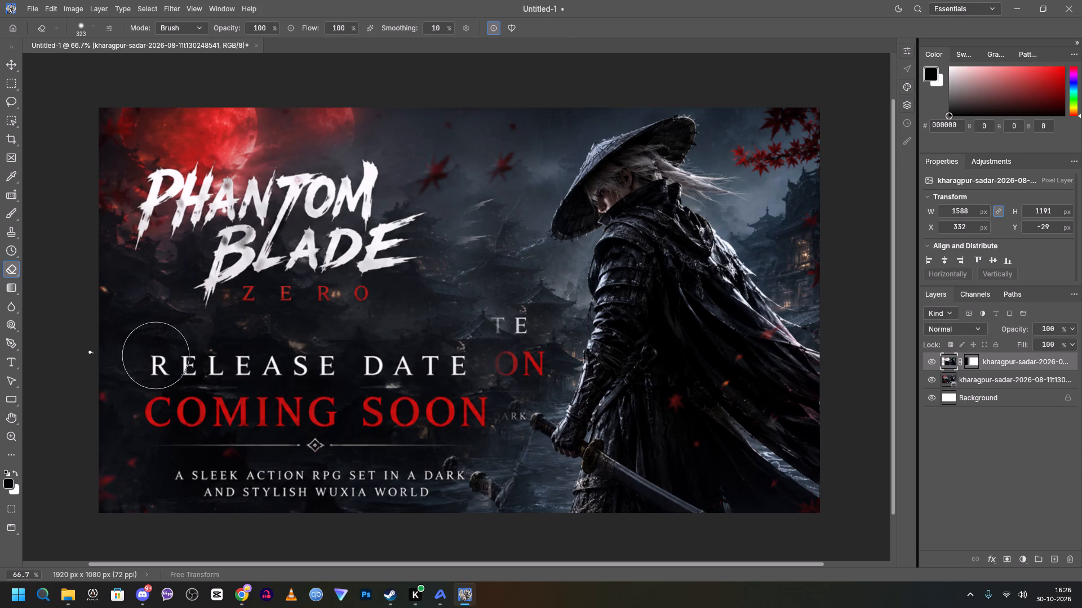
left_click_drag(156, 355, 280, 122)
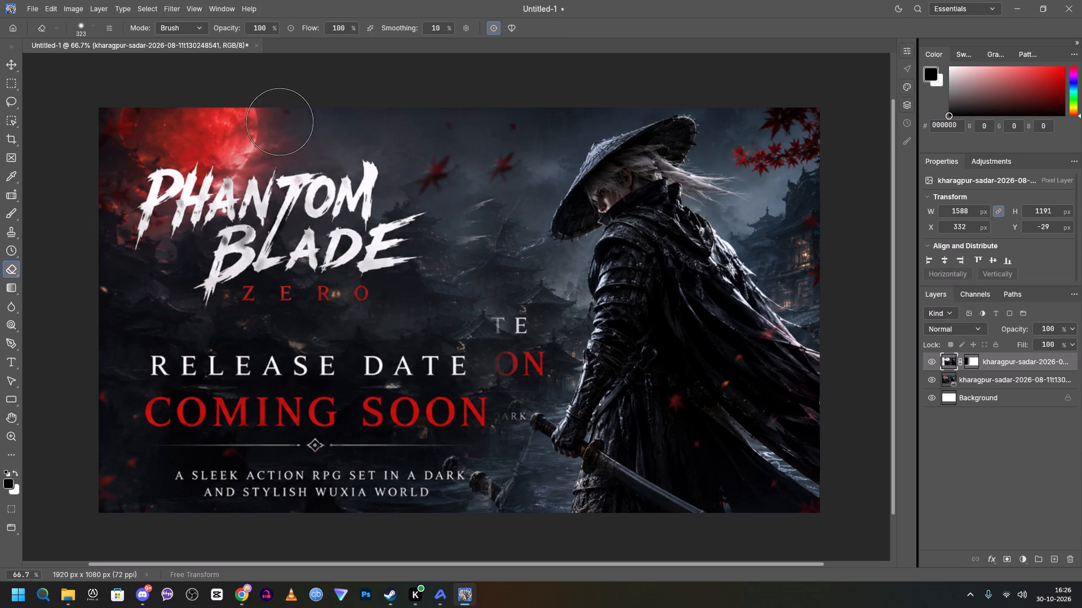
left_click_drag(280, 122, 435, 108)
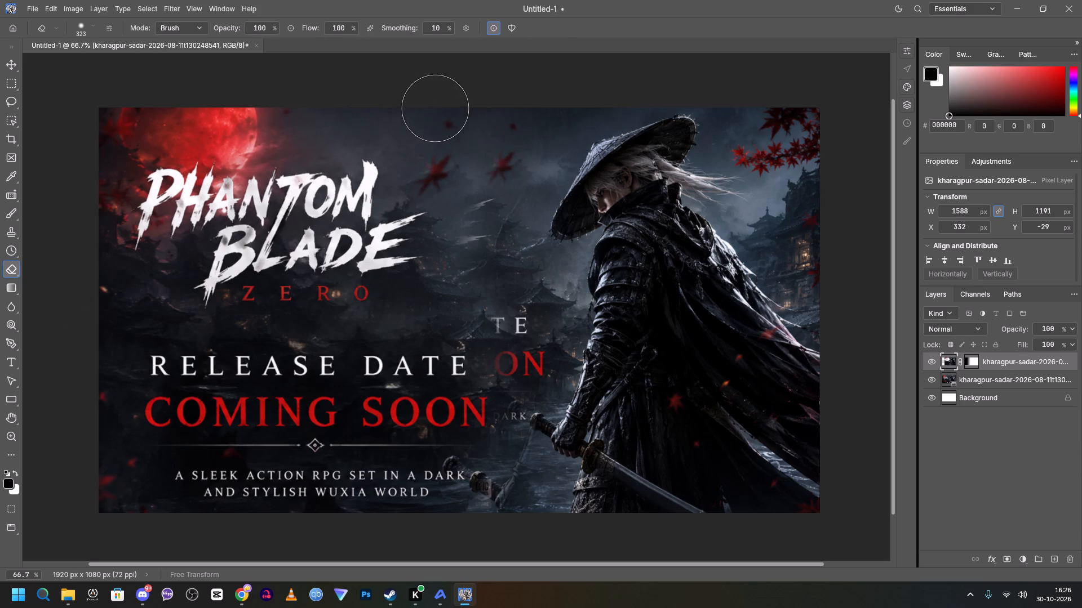
left_click_drag(435, 108, 383, 280)
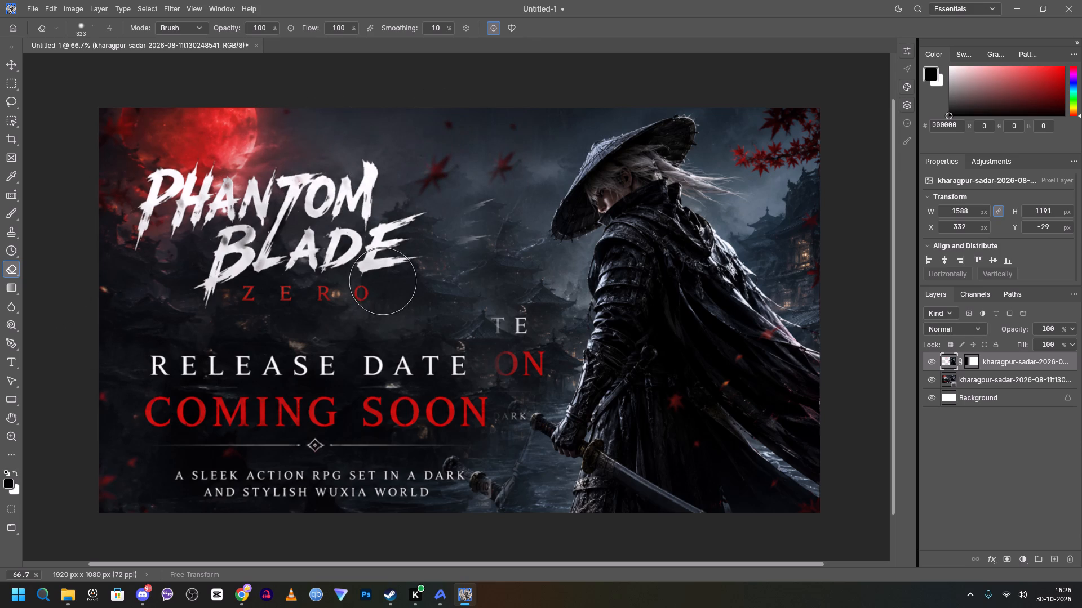
Set the Eraser to 140 px and erase the leftover "TE" and "ON" letters beside RELEASE DATE, undoing and redoing the stroke.
right_click(398, 299)
left_click(500, 326)
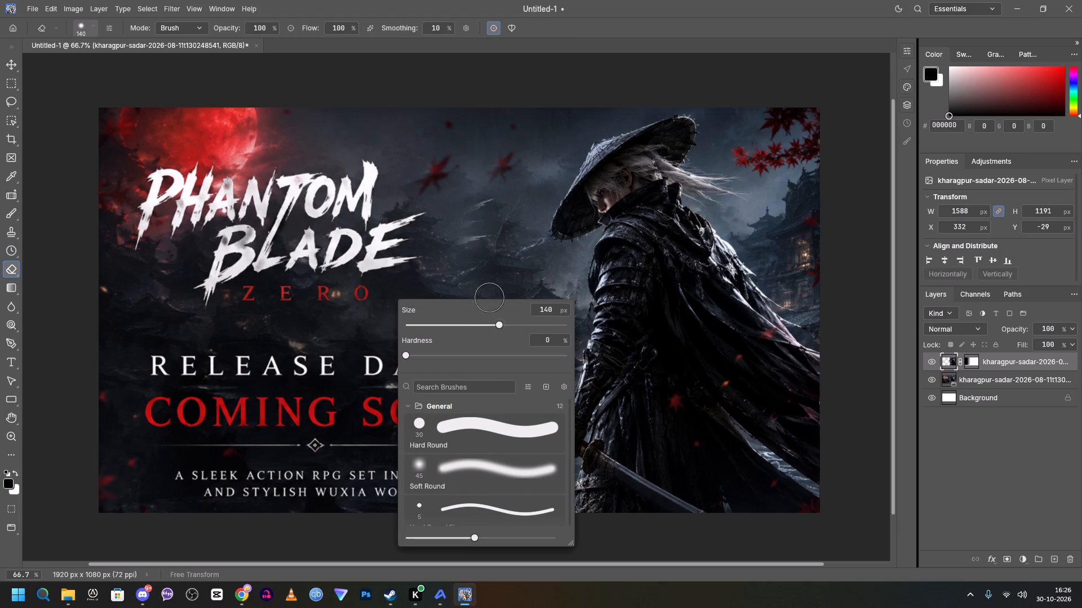
left_click(473, 281)
left_click_drag(485, 319, 511, 331)
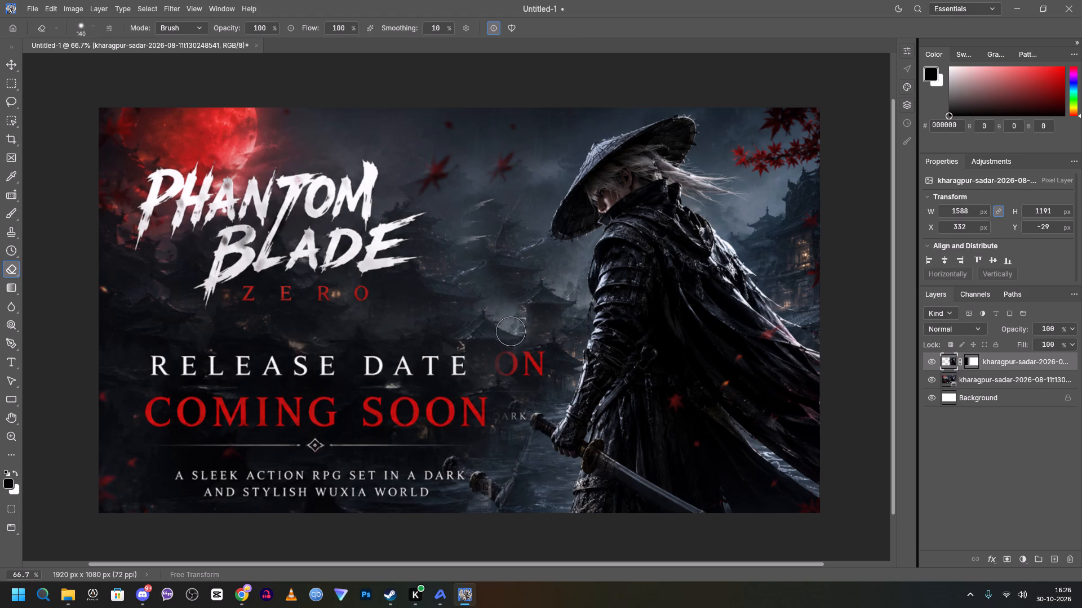
left_click_drag(511, 331, 526, 365)
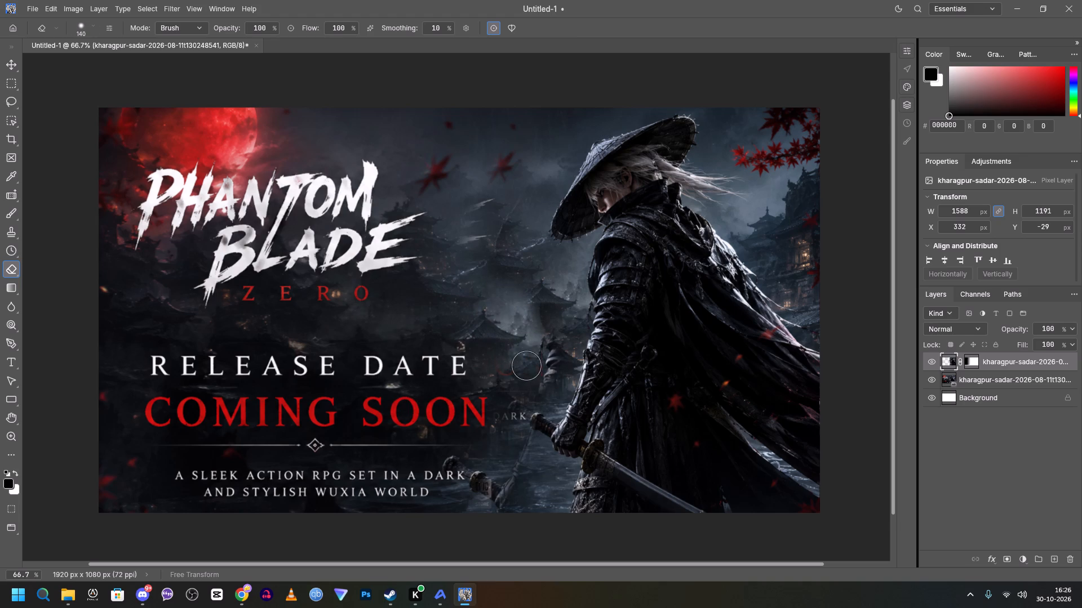
left_click_drag(526, 365, 517, 367)
left_click_drag(517, 367, 517, 364)
key("ctrl+z")
left_click_drag(521, 359, 527, 366)
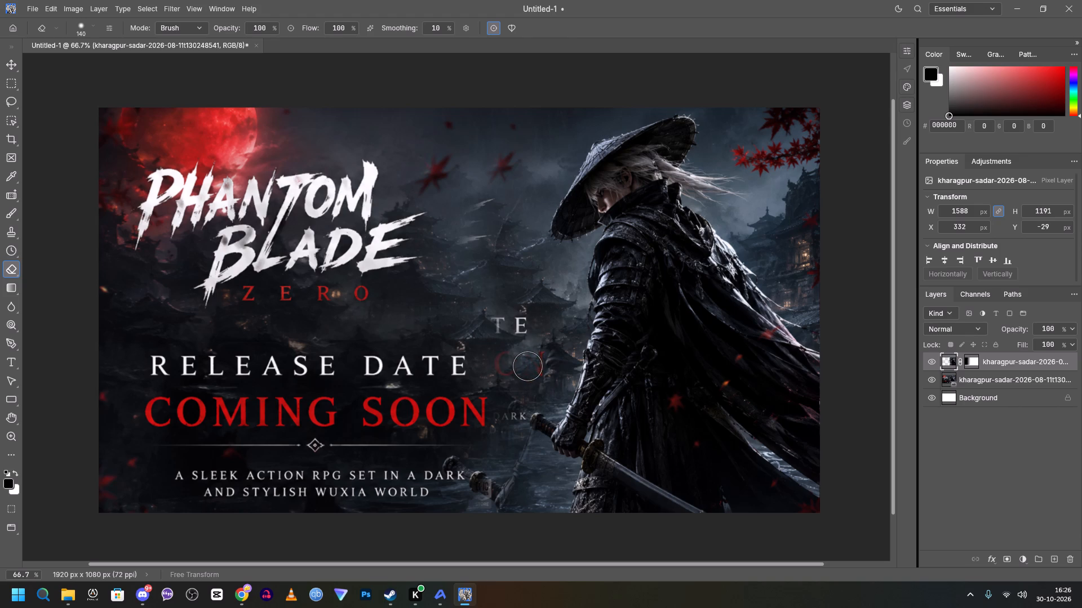
left_click_drag(527, 366, 509, 332)
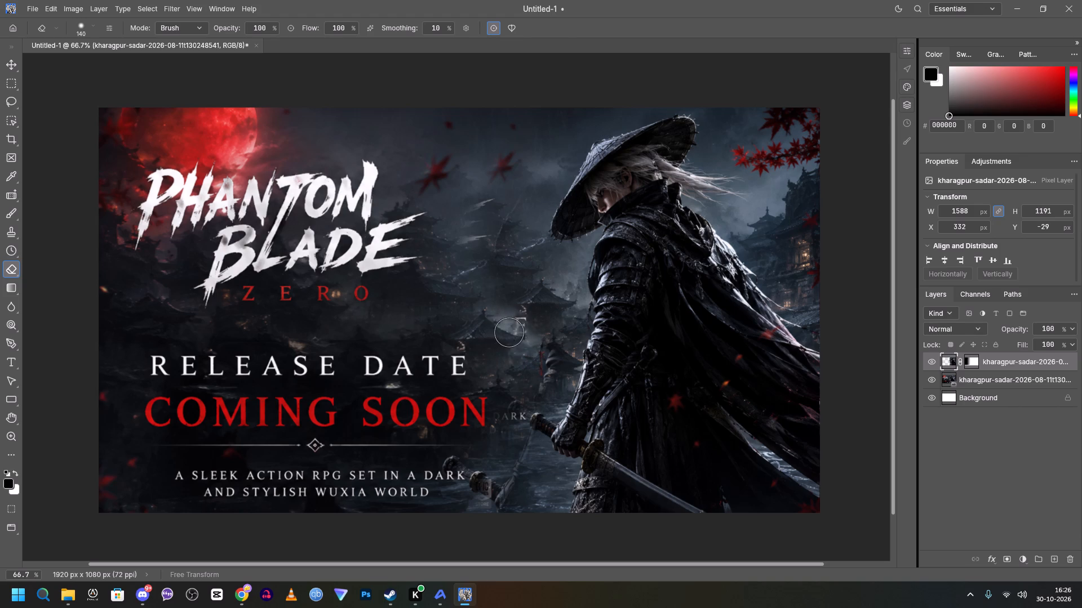
left_click_drag(509, 332, 445, 303)
Erase the upper copy's remaining traces around the title and tagline and the leftover "ARK" letters with the 140 px Eraser.
left_click_drag(445, 303, 466, 208)
left_click_drag(466, 208, 468, 220)
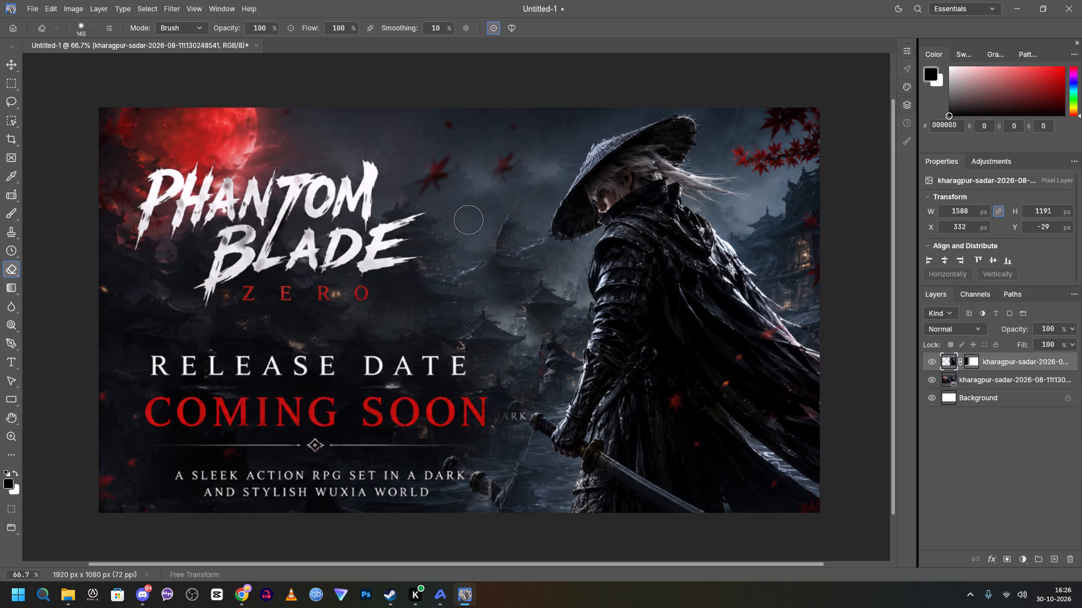
left_click_drag(468, 220, 139, 104)
left_click_drag(139, 104, 465, 463)
left_click_drag(465, 463, 449, 479)
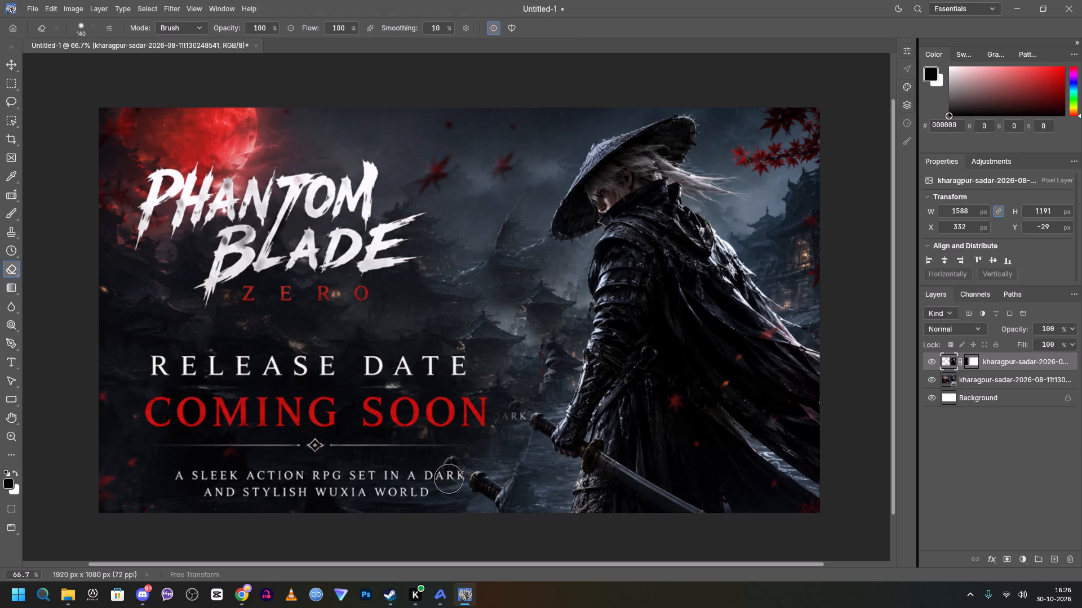
left_click_drag(449, 479, 348, 494)
left_click_drag(348, 494, 232, 512)
left_click_drag(493, 420, 507, 417)
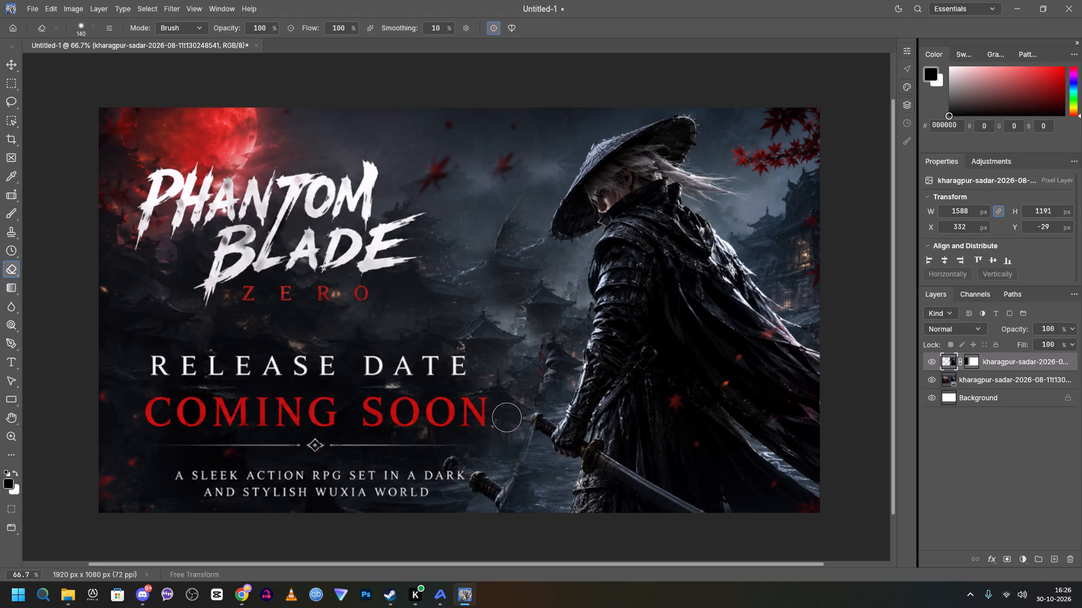
left_click_drag(507, 417, 441, 455)
Scale the lower poster layer to 106.4% from its top-left corner, then reselect the upper copy's layer.
left_click(1006, 383)
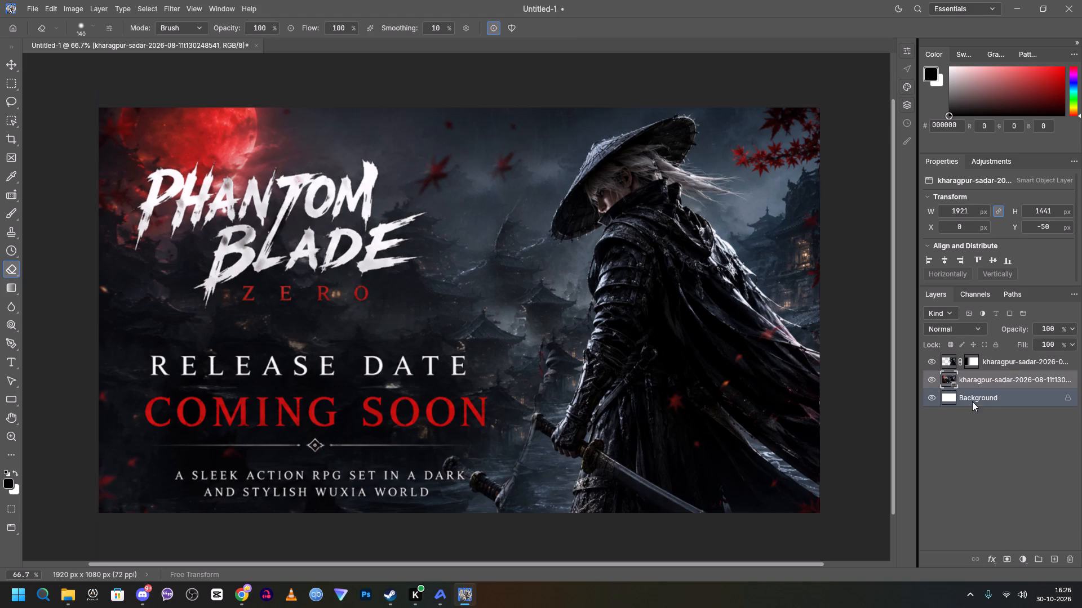
key("ctrl+t")
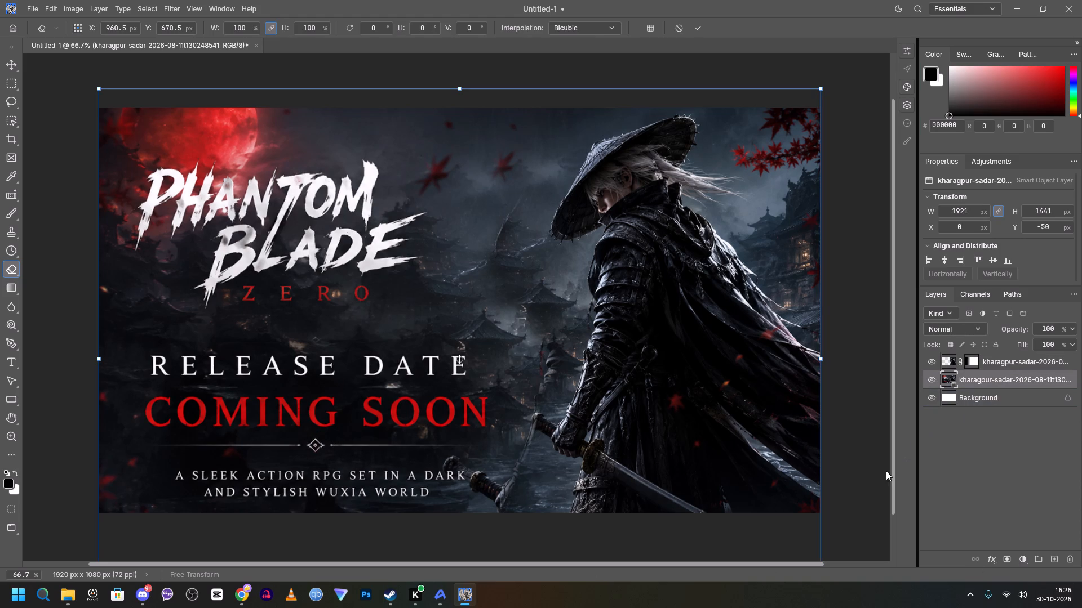
scroll(842, 465, "down", 4)
left_click_drag(823, 541, 835, 552)
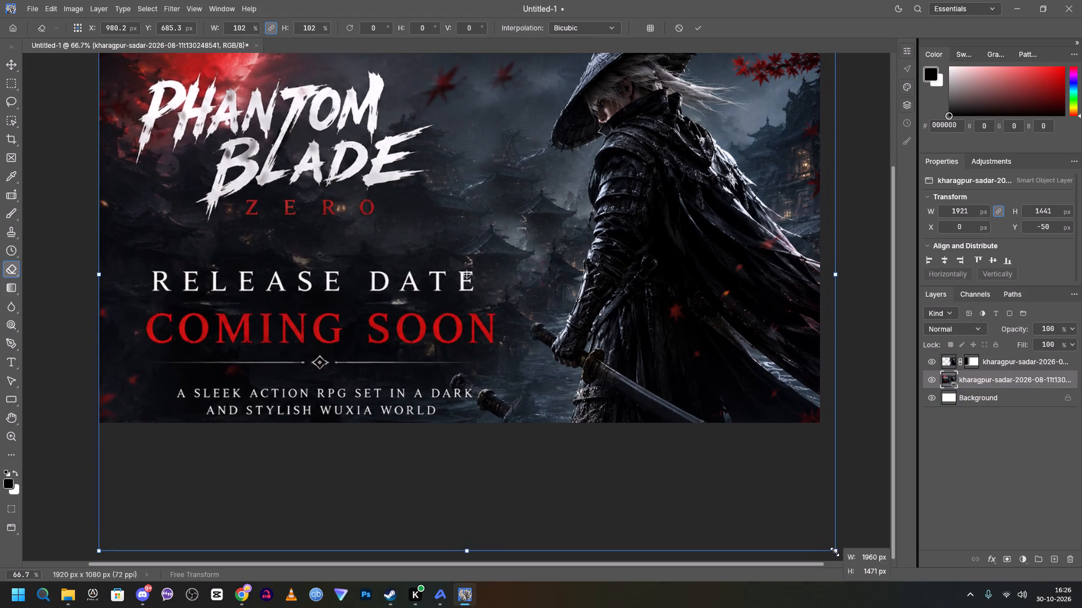
left_click_drag(835, 552, 846, 574)
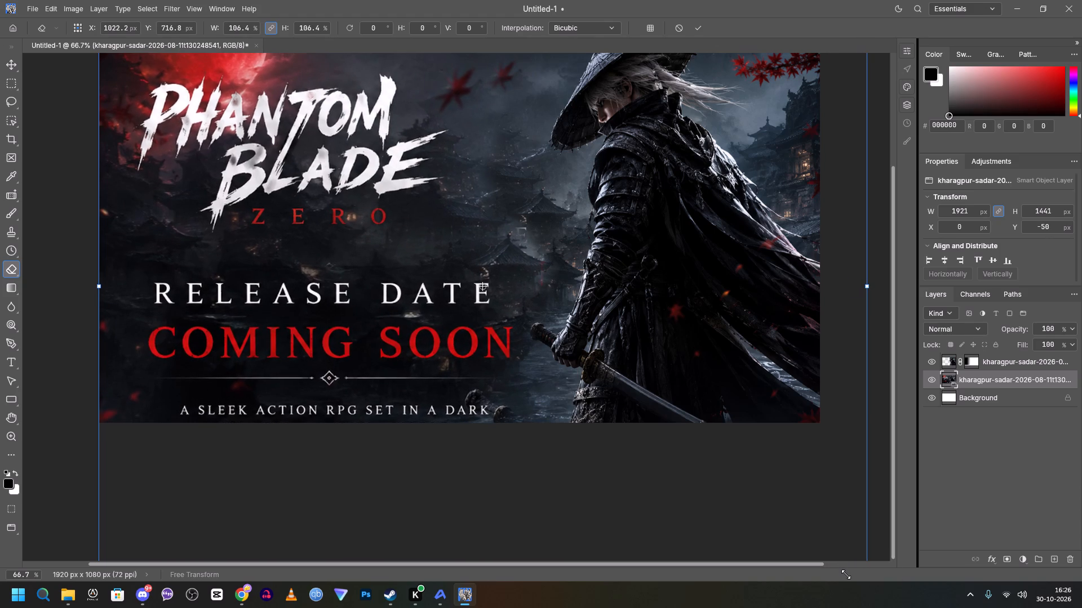
left_click_drag(846, 574, 846, 574)
scroll(847, 574, "up", 3)
scroll(475, 342, "up", 2)
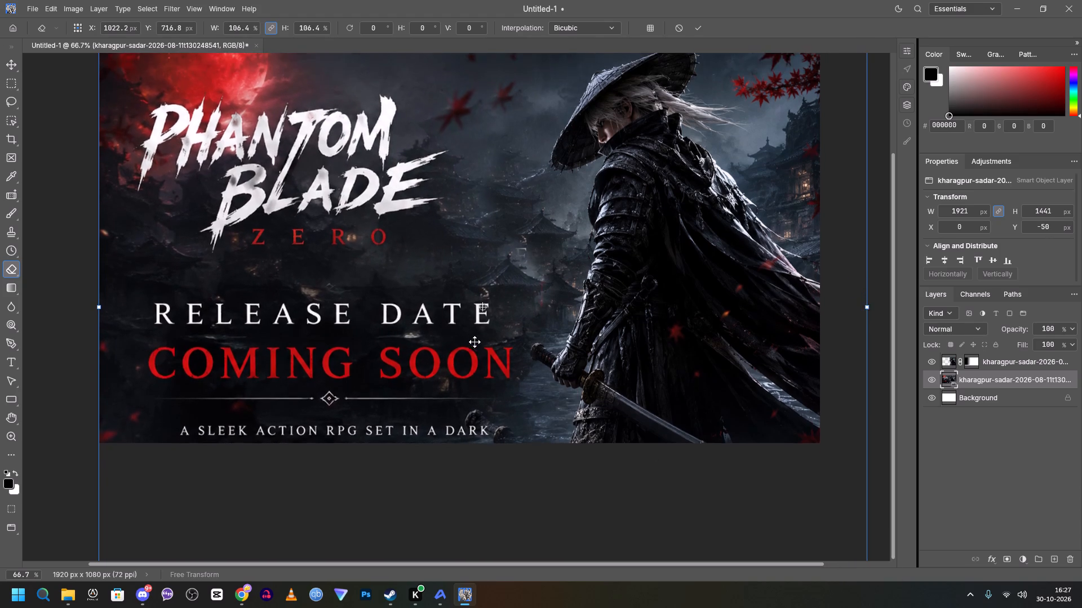
scroll(475, 342, "up", 2)
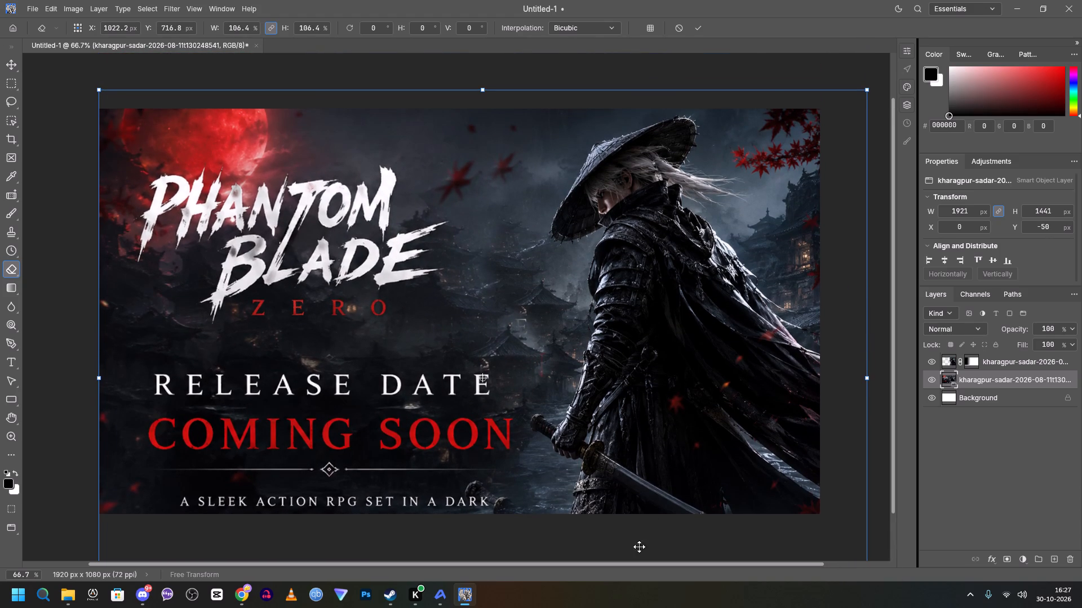
left_click(1009, 361)
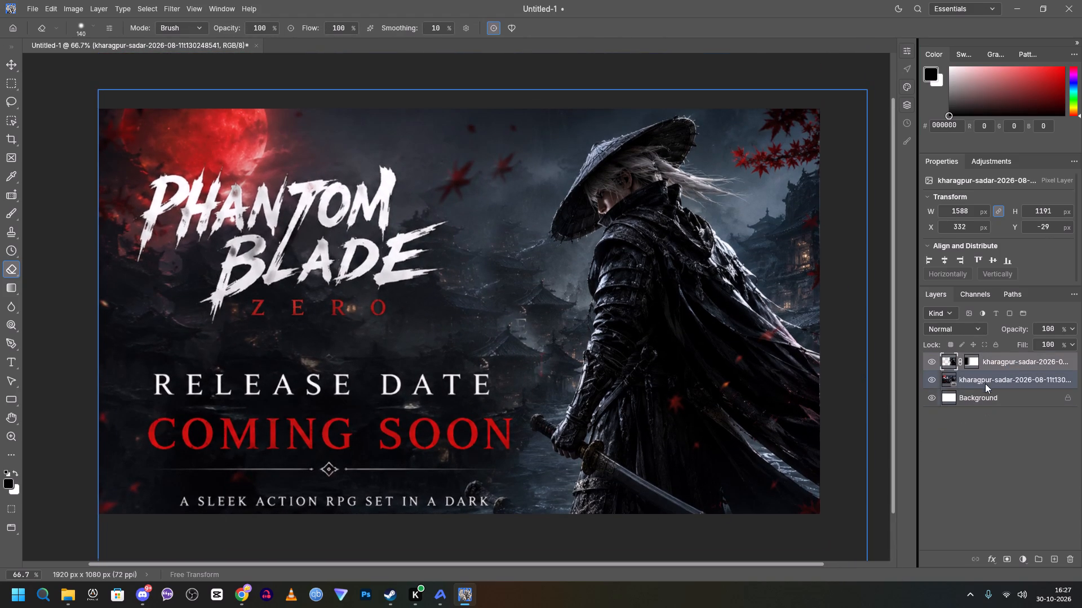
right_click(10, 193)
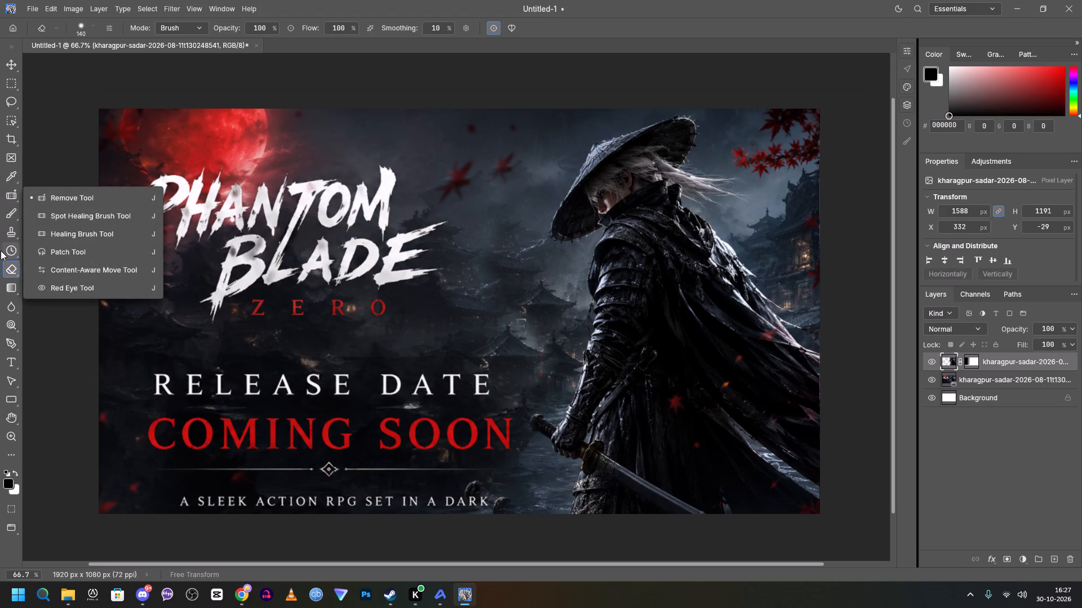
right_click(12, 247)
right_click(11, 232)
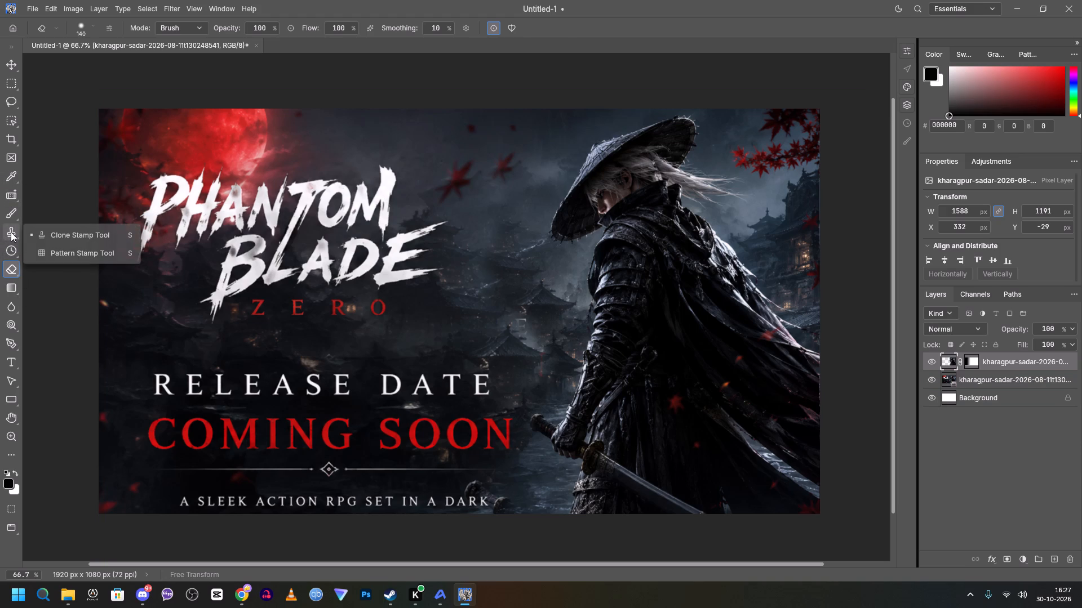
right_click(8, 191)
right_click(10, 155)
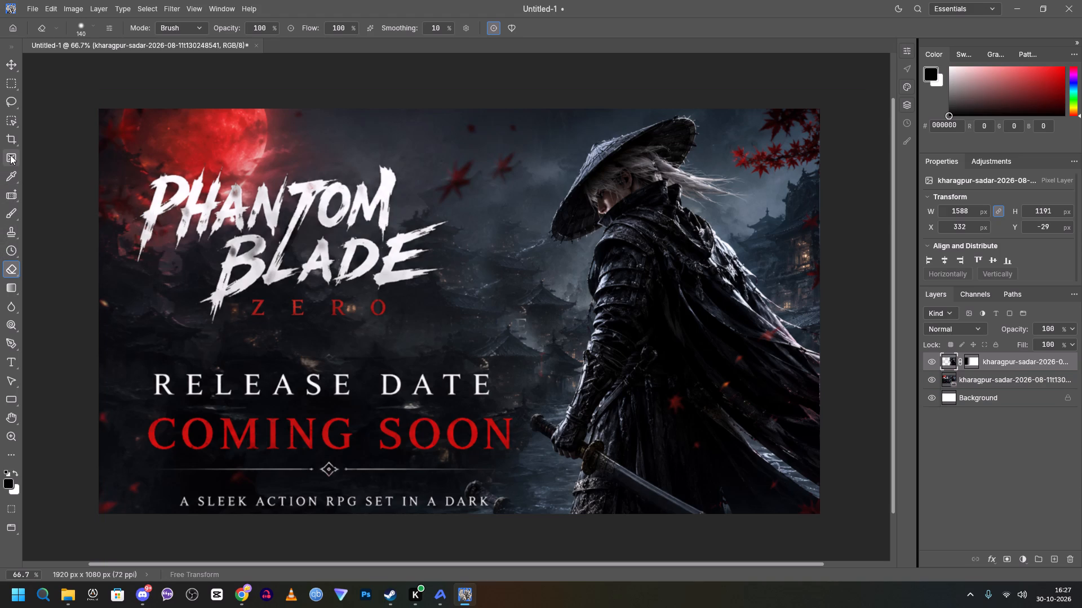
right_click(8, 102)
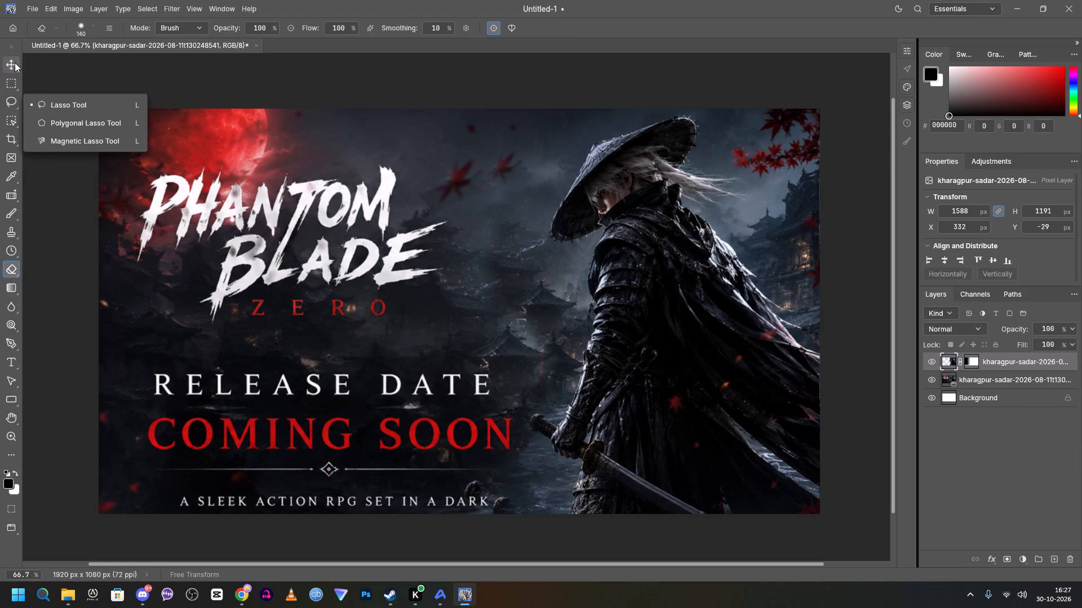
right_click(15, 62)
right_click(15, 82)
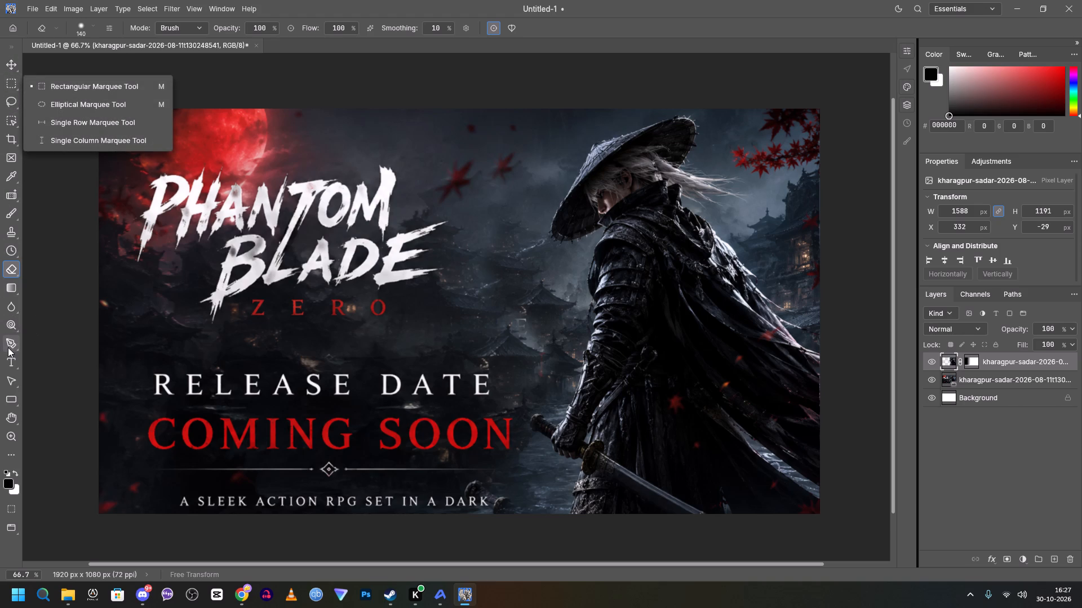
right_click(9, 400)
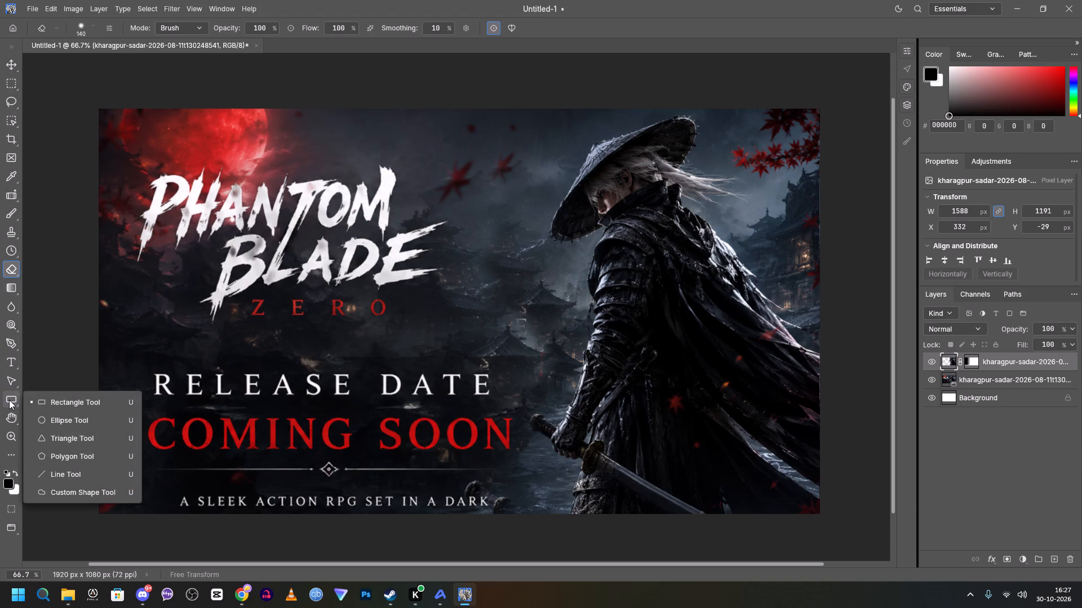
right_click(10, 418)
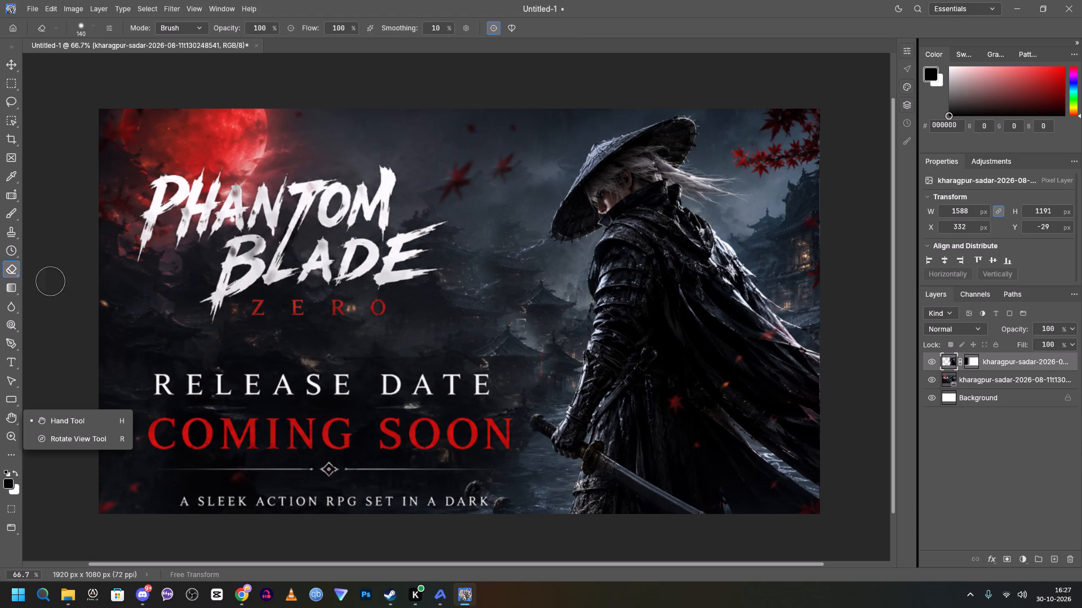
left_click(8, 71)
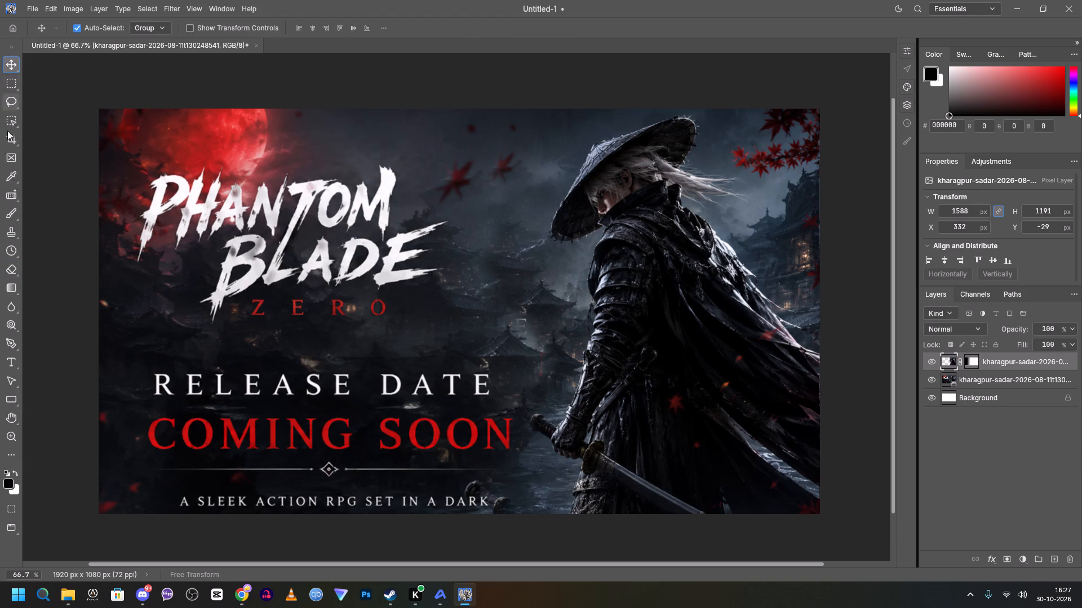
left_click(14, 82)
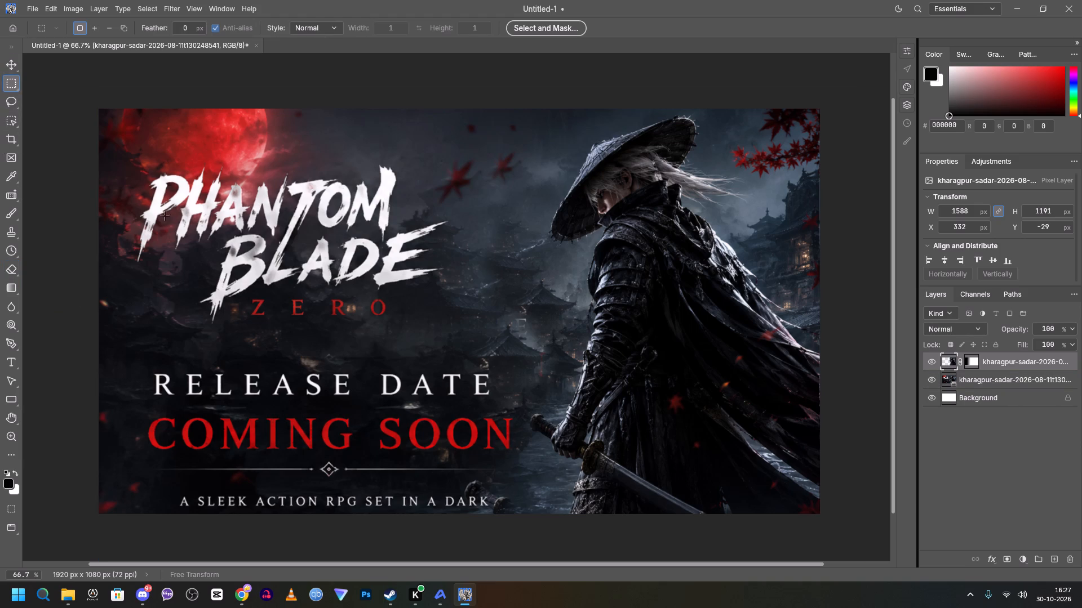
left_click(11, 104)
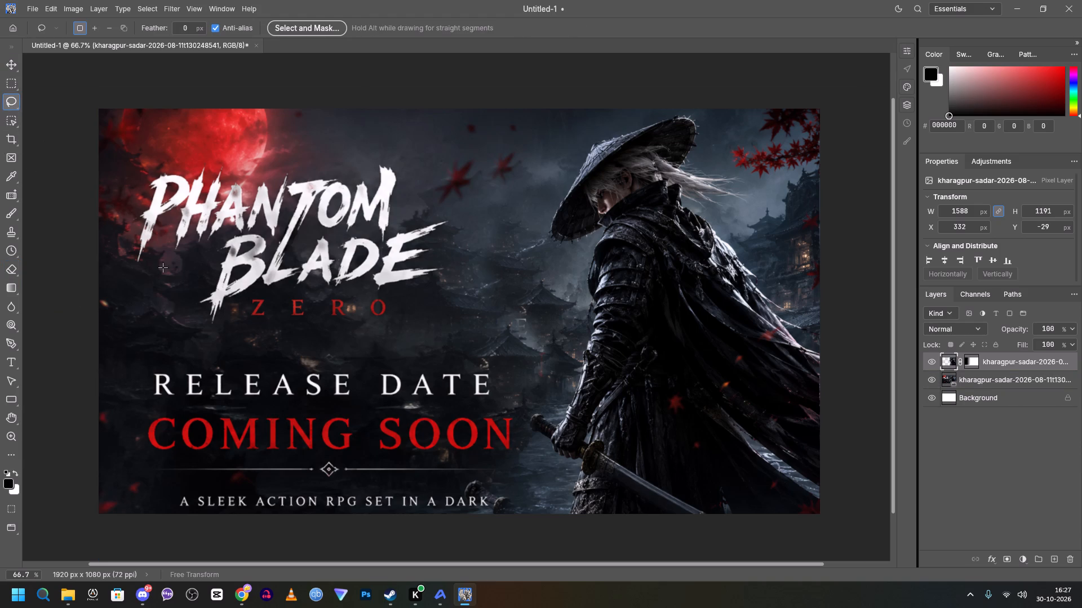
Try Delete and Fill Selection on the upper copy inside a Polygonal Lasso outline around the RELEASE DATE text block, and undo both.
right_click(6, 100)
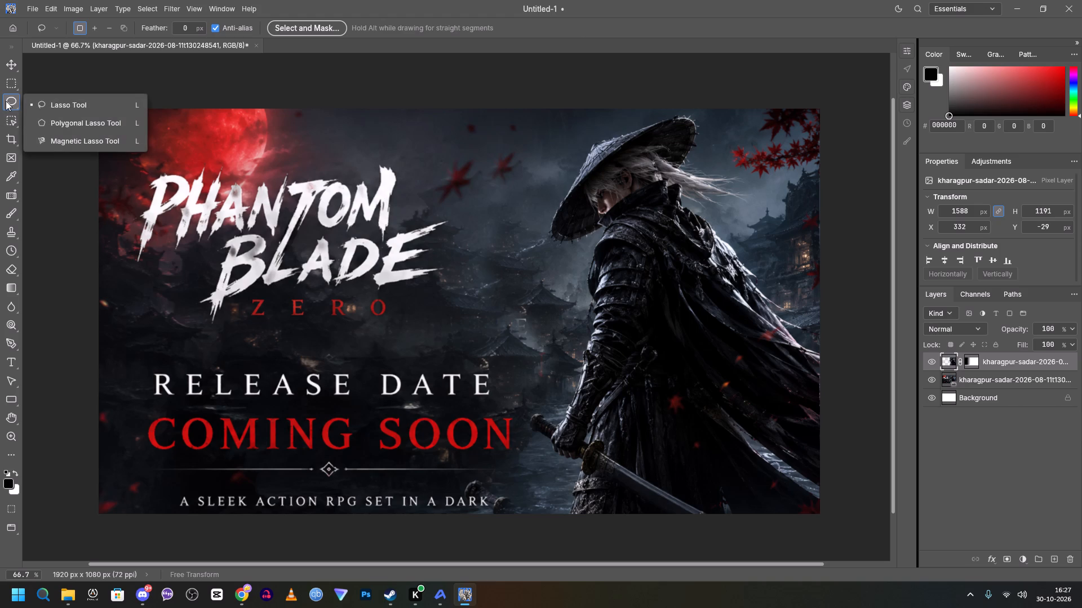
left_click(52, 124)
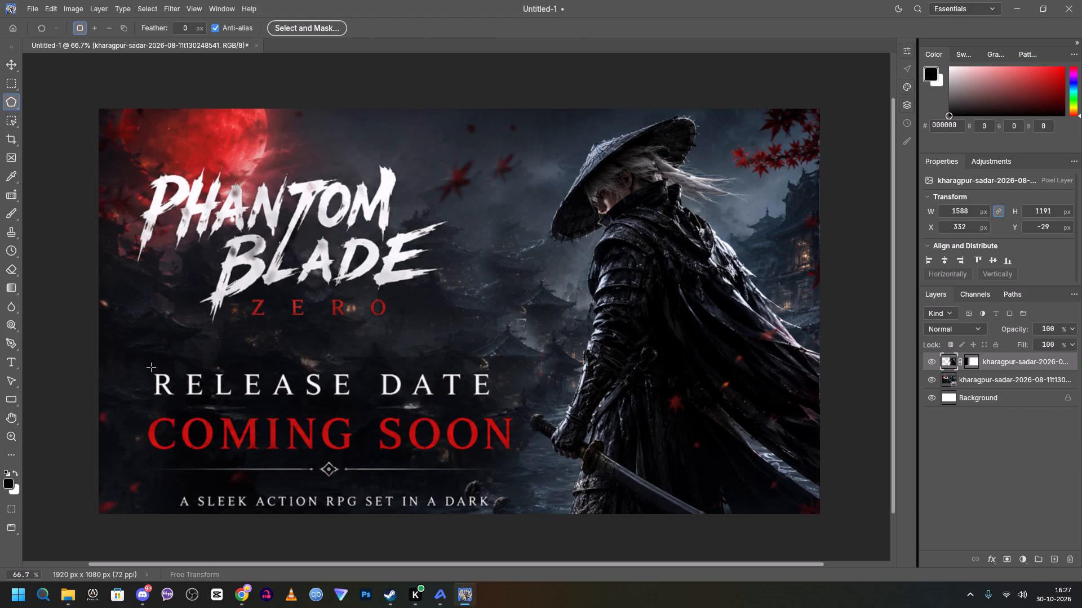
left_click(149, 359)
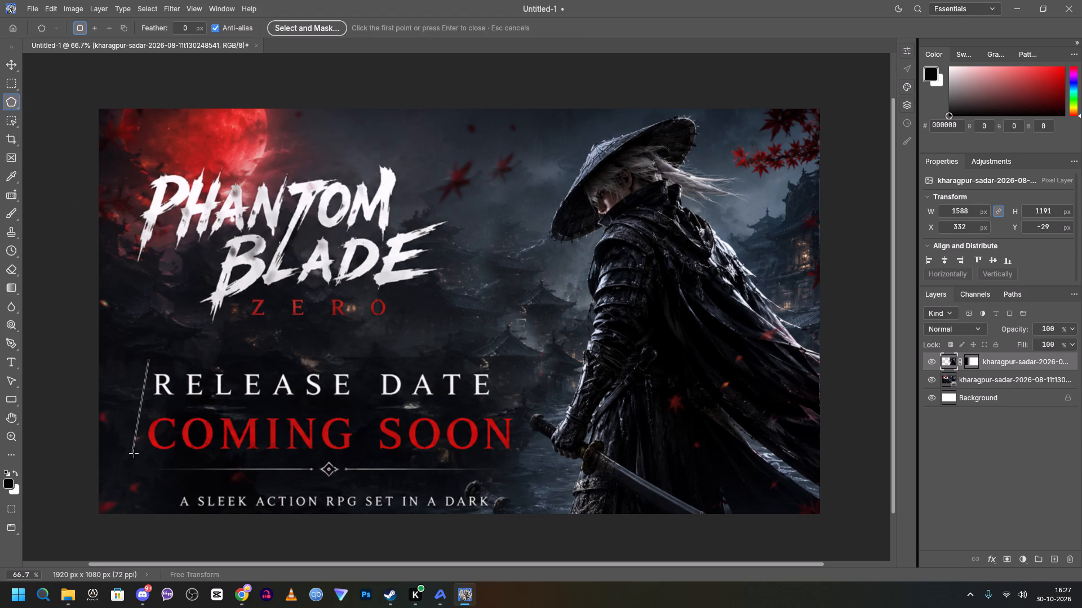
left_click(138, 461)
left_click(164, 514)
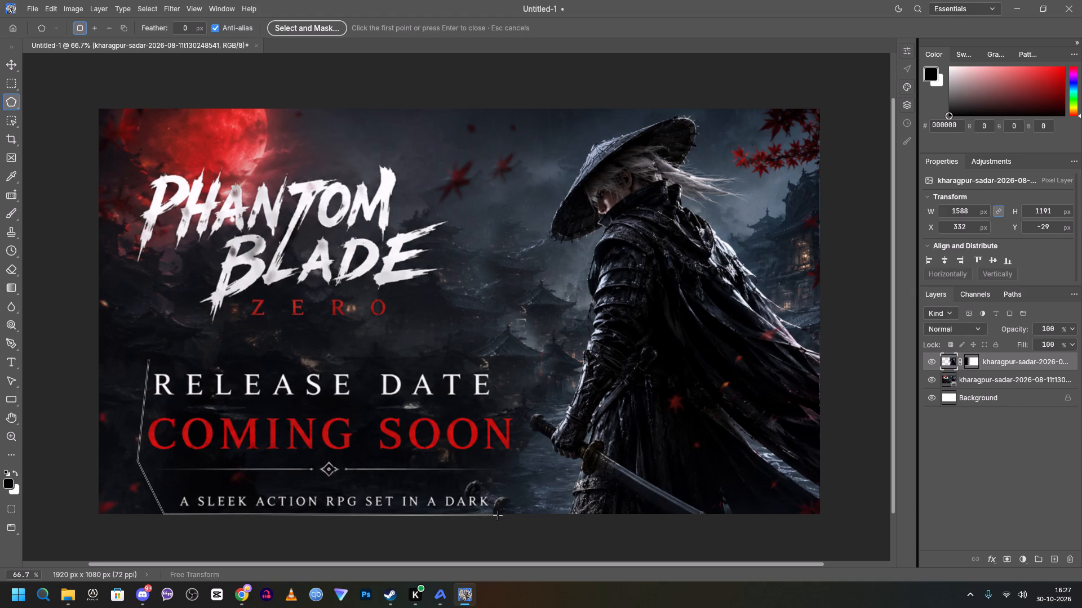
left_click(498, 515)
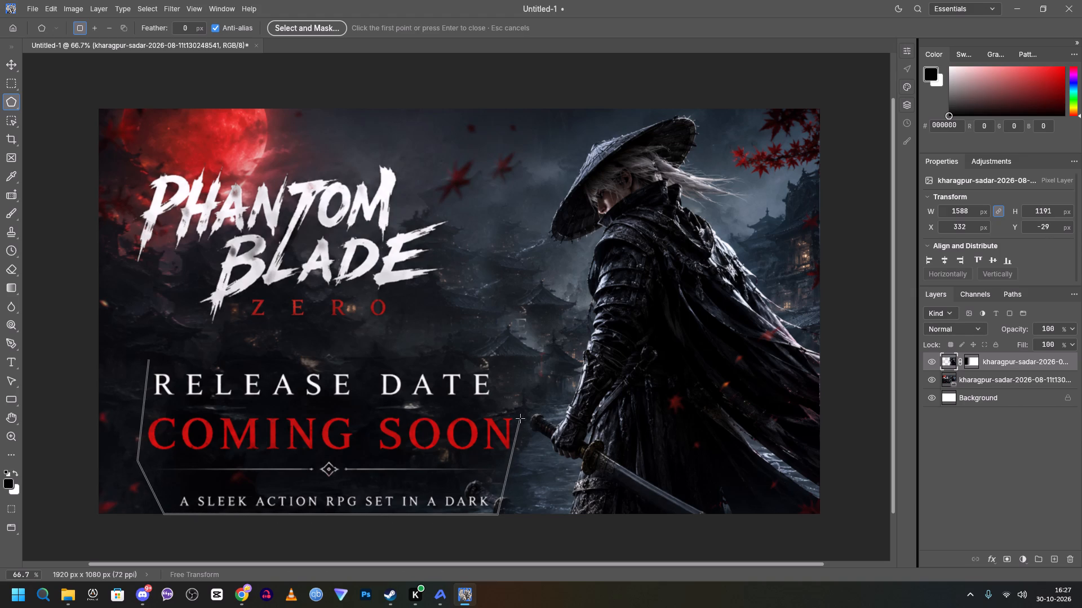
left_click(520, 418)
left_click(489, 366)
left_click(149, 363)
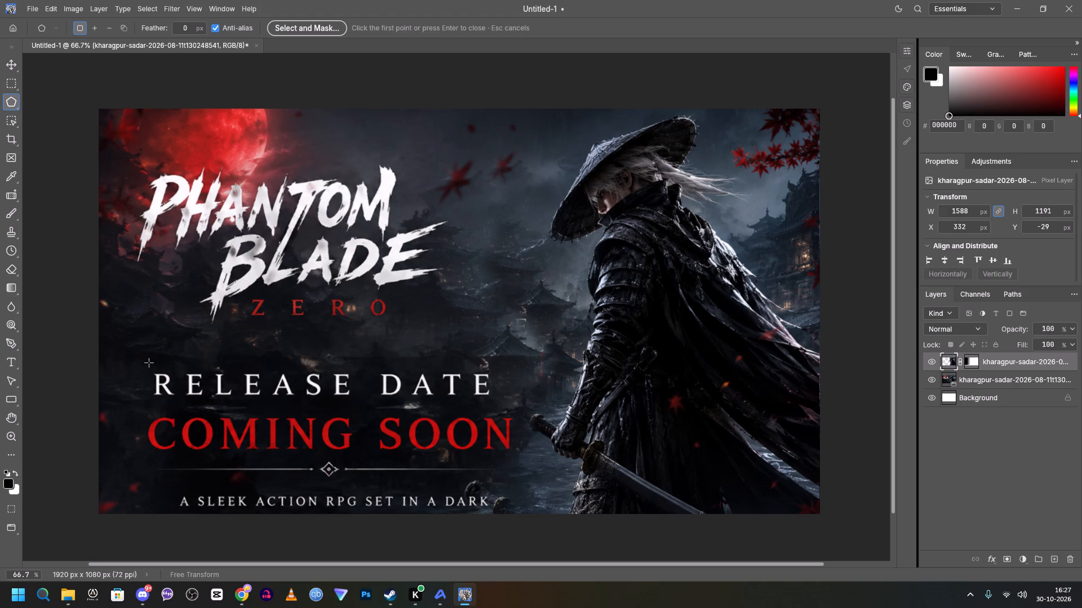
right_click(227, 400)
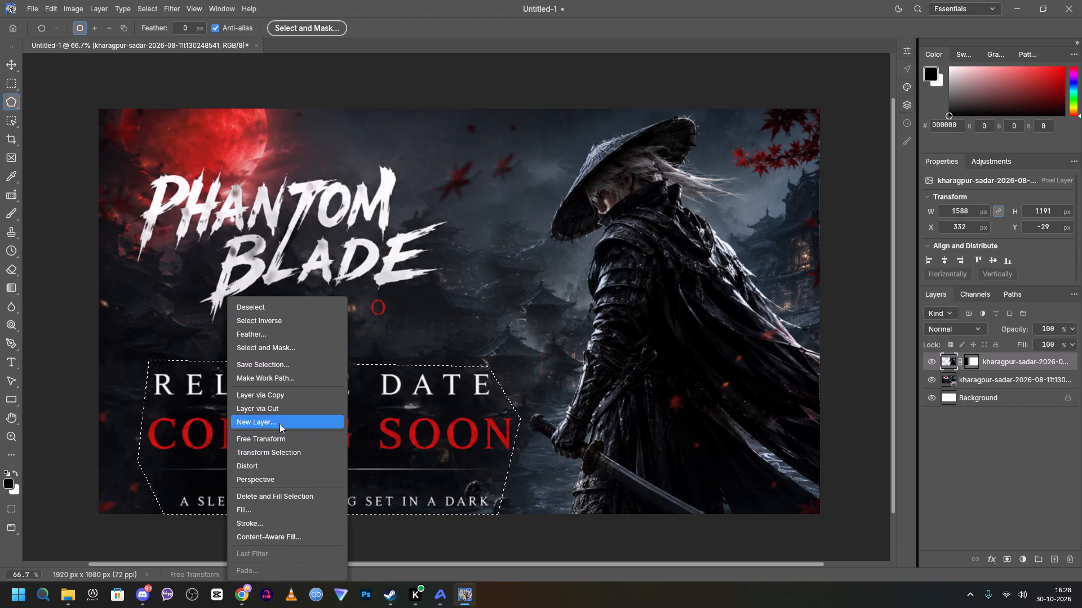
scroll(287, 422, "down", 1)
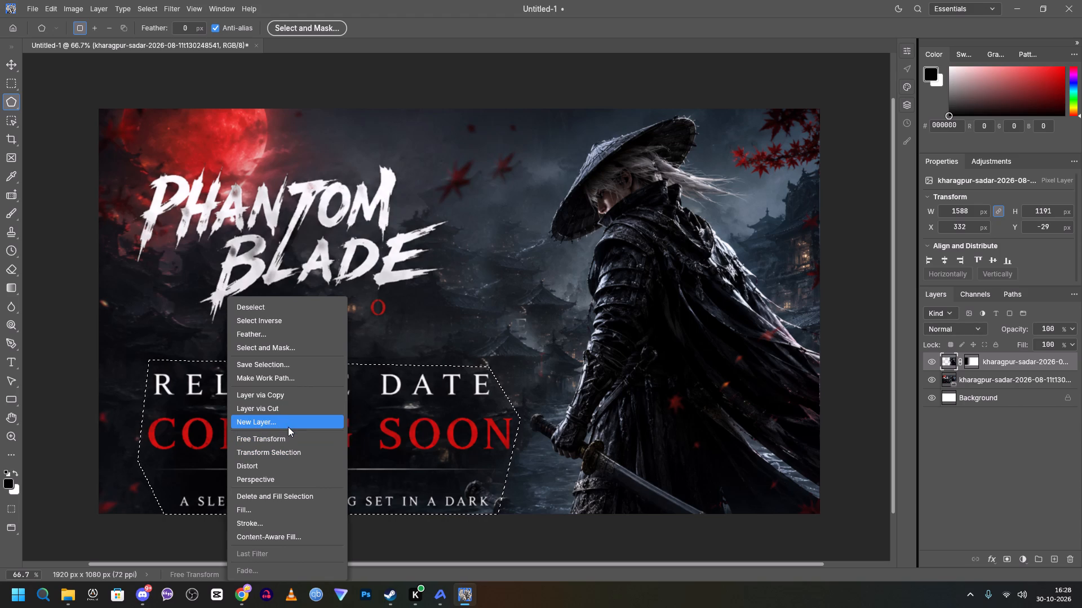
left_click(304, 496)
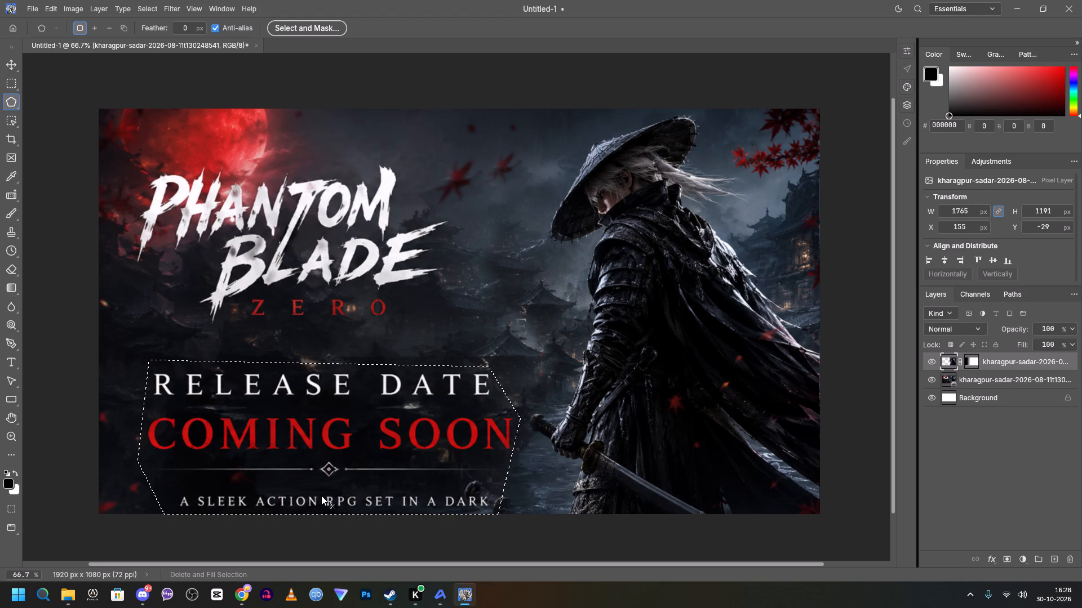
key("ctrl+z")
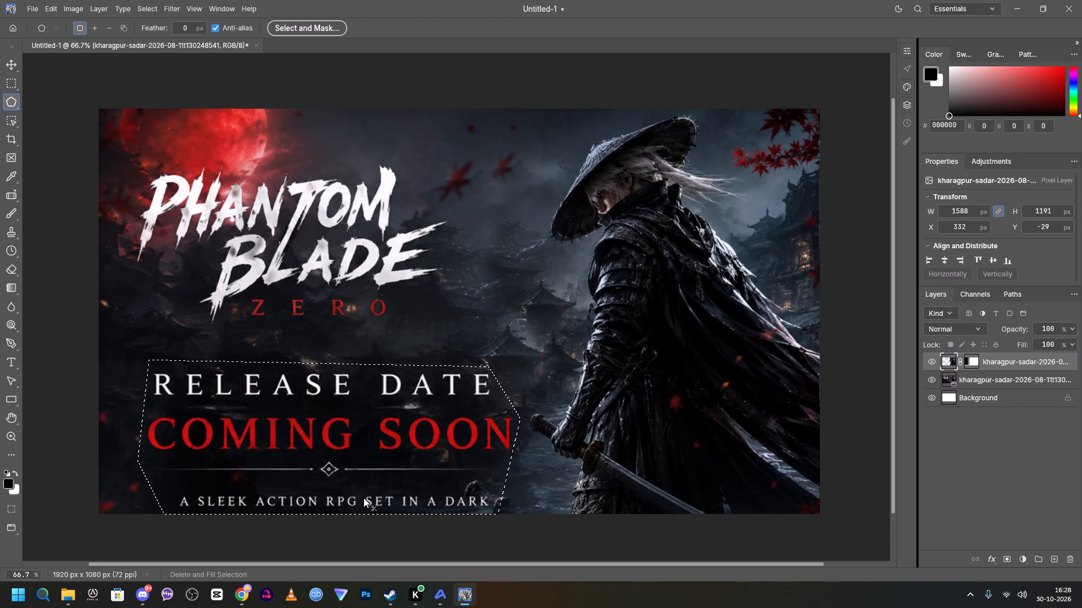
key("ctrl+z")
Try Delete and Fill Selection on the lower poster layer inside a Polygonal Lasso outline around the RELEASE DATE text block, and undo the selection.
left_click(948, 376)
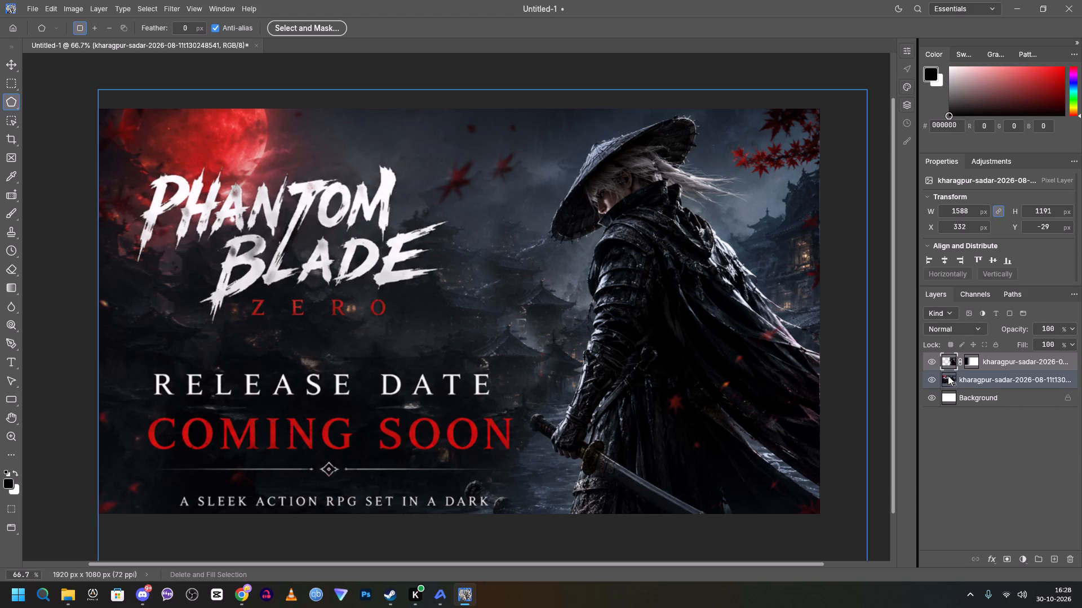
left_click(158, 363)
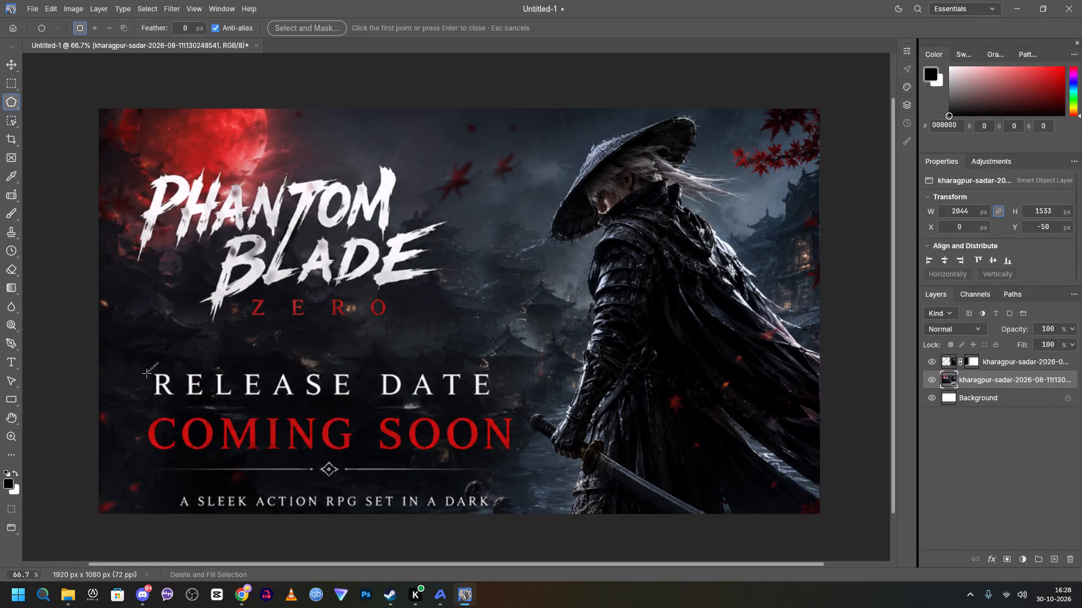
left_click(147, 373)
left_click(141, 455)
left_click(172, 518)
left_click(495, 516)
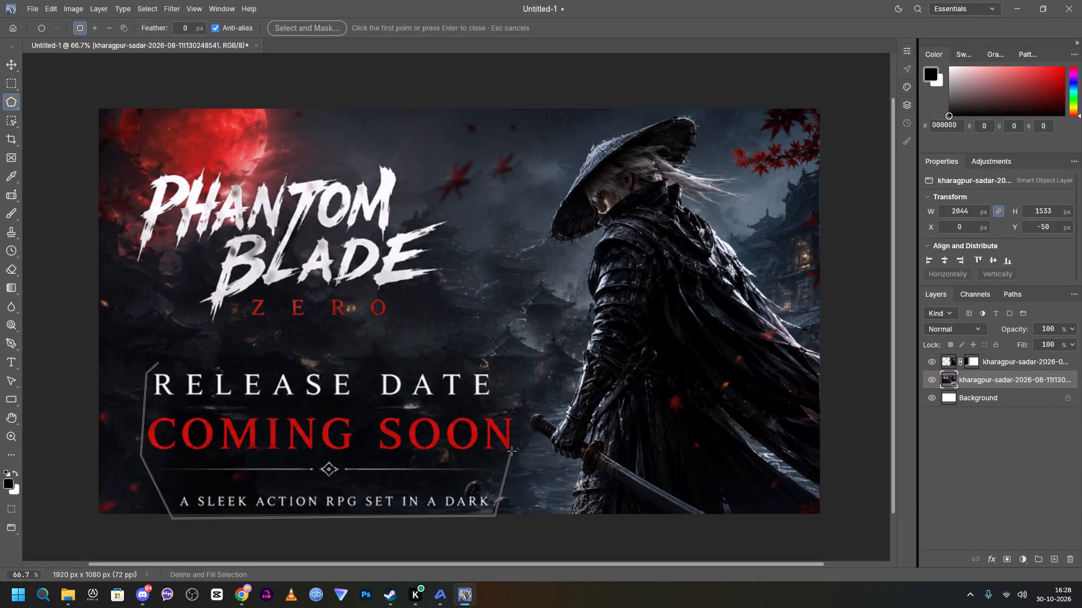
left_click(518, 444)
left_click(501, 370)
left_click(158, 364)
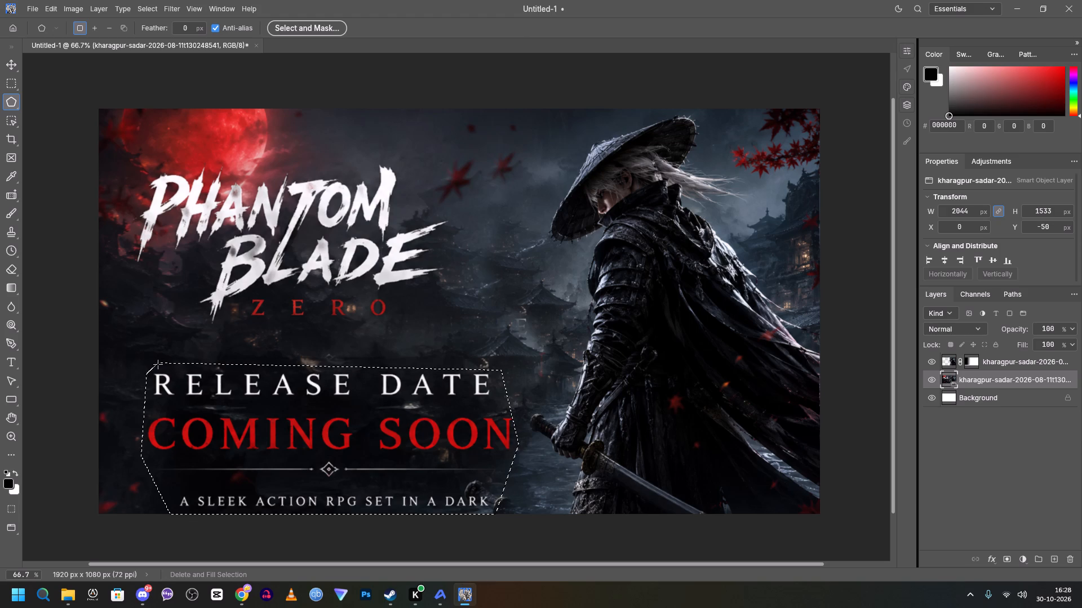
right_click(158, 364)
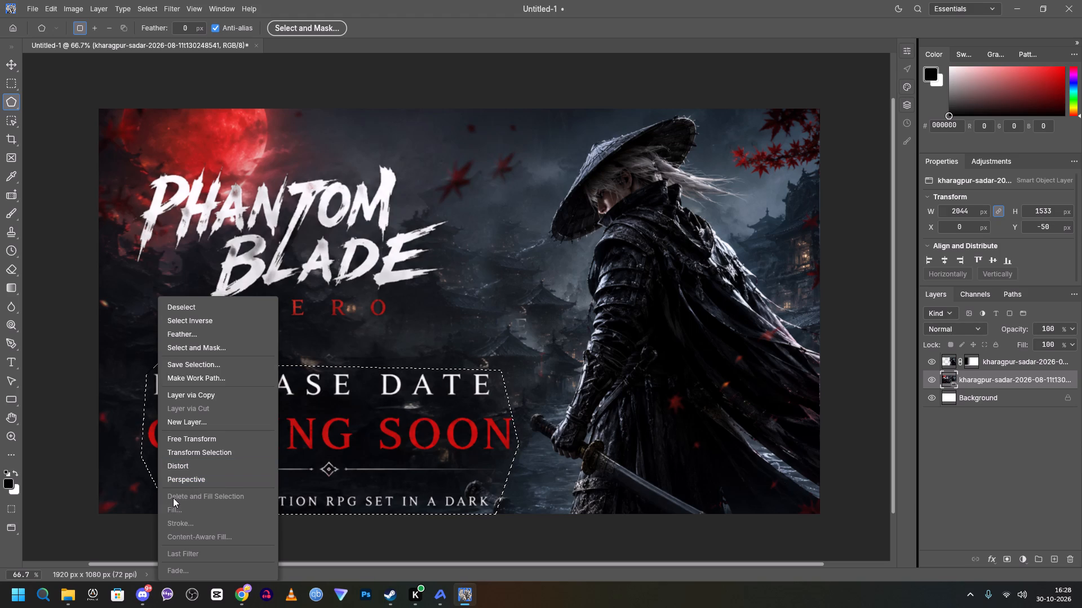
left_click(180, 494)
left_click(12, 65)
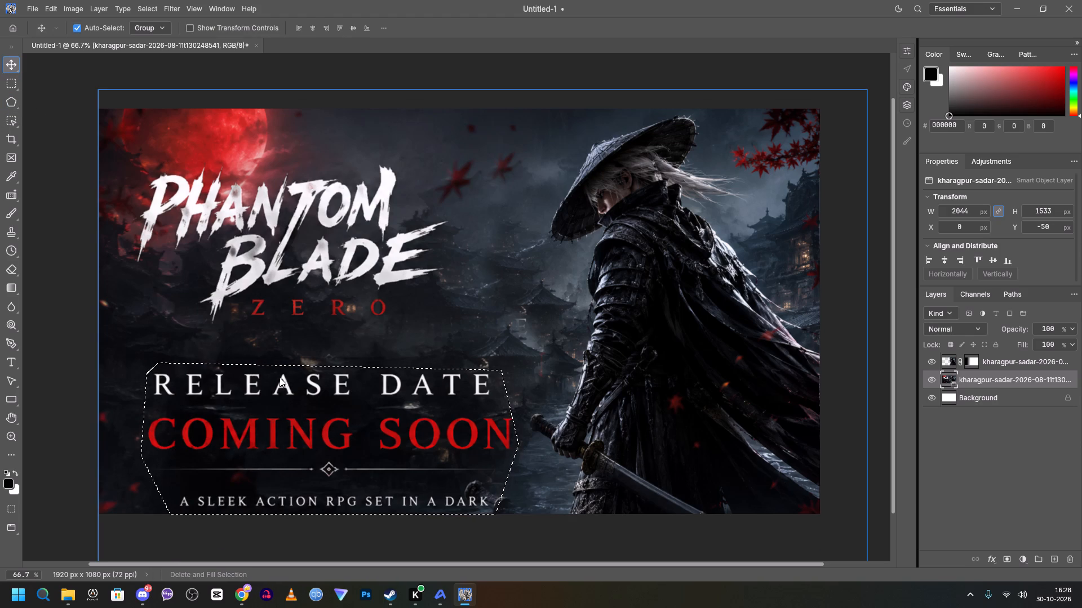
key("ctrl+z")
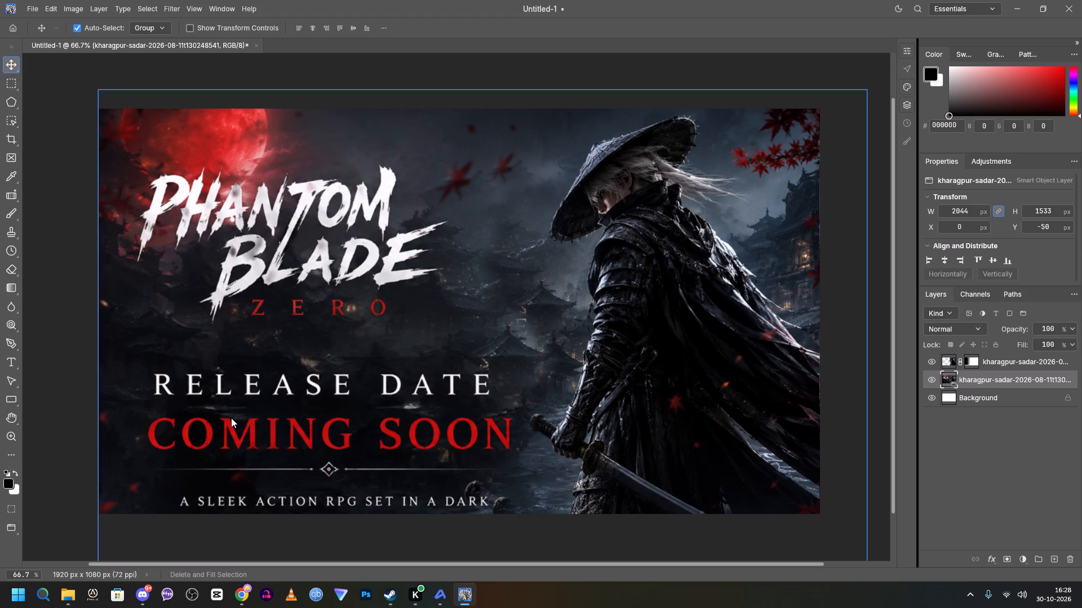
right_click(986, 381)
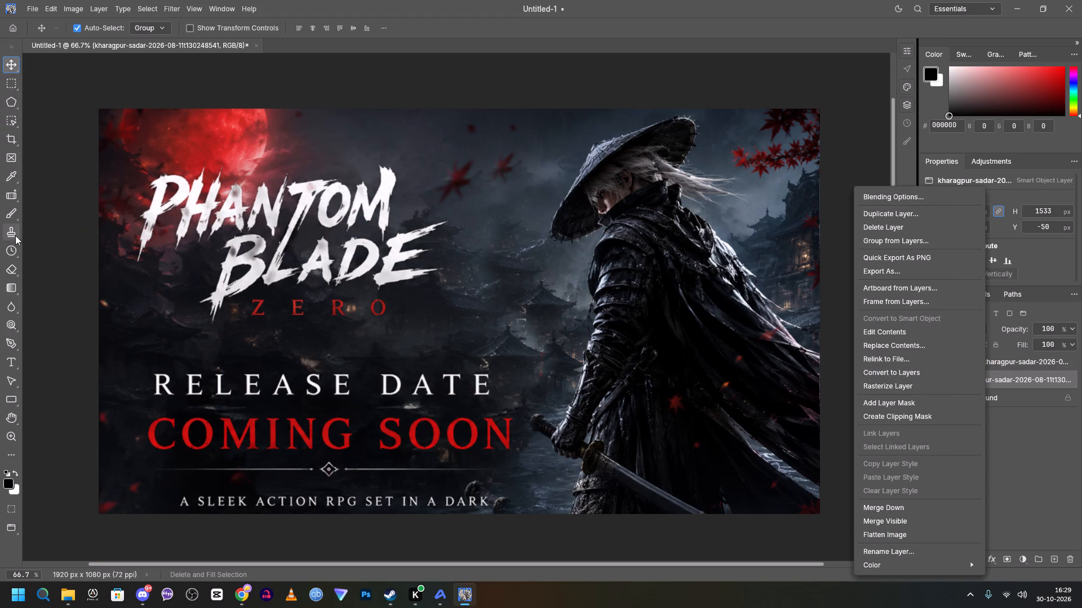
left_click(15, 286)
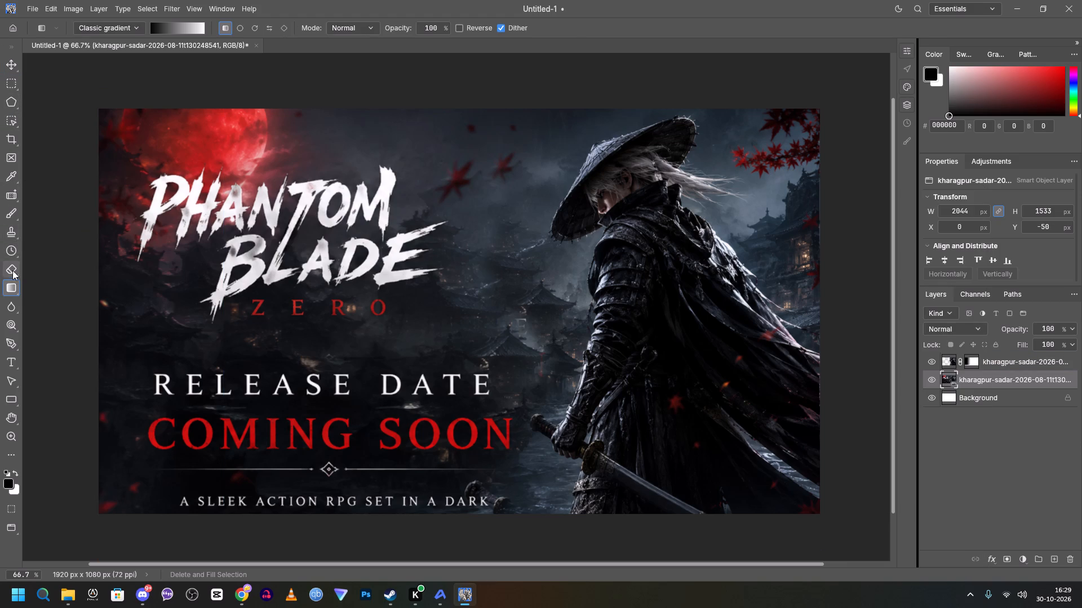
Merge the masked upper copy and the lower poster layer into a single pixel layer.
left_click(12, 270)
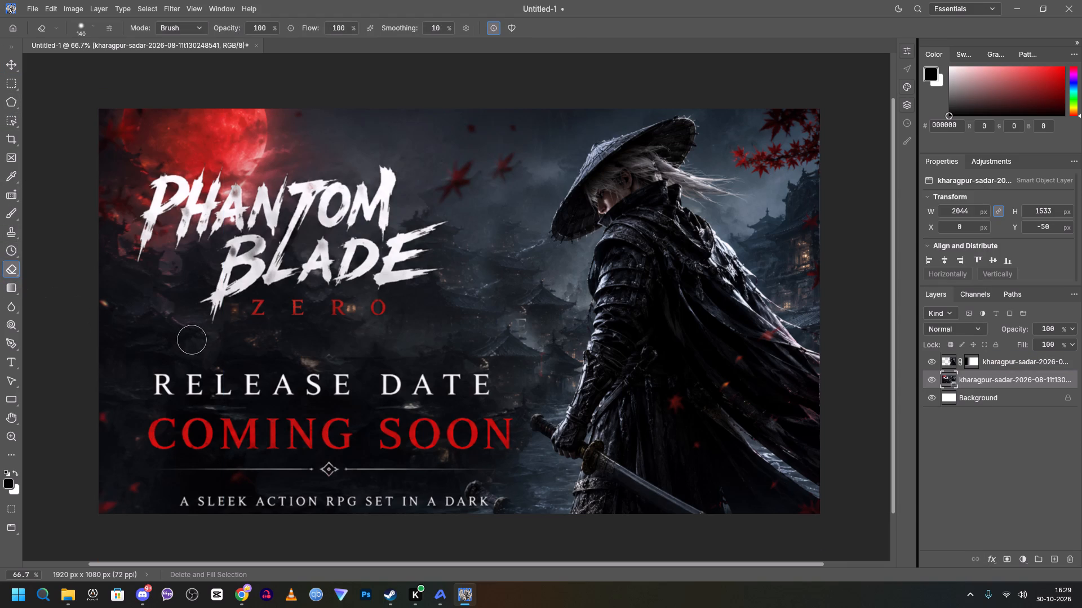
left_click(1012, 365)
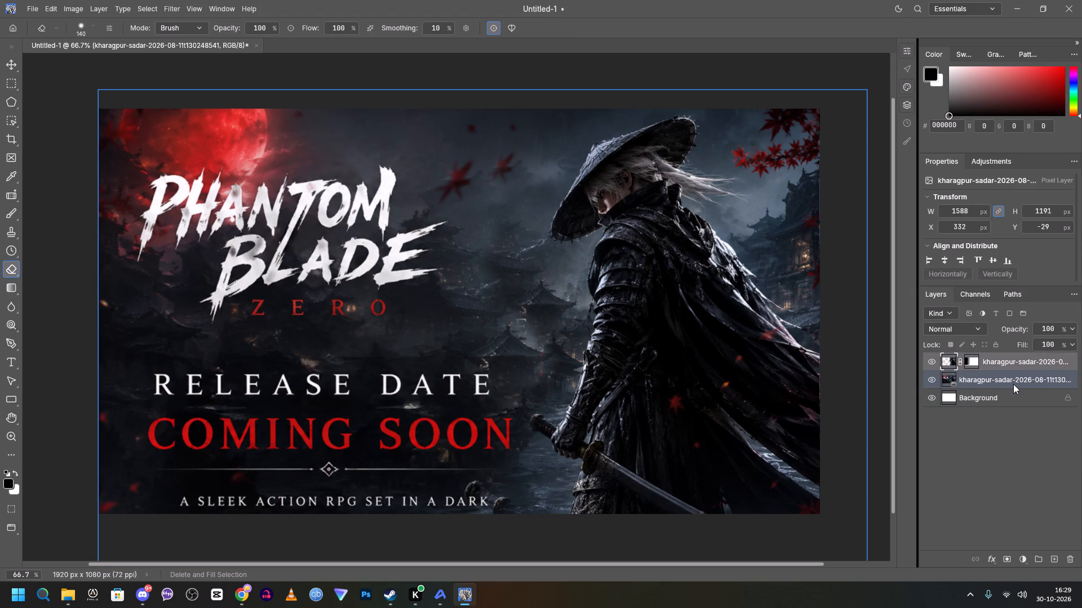
left_click(1013, 384, "ctrl")
right_click(1013, 384)
left_click(917, 318)
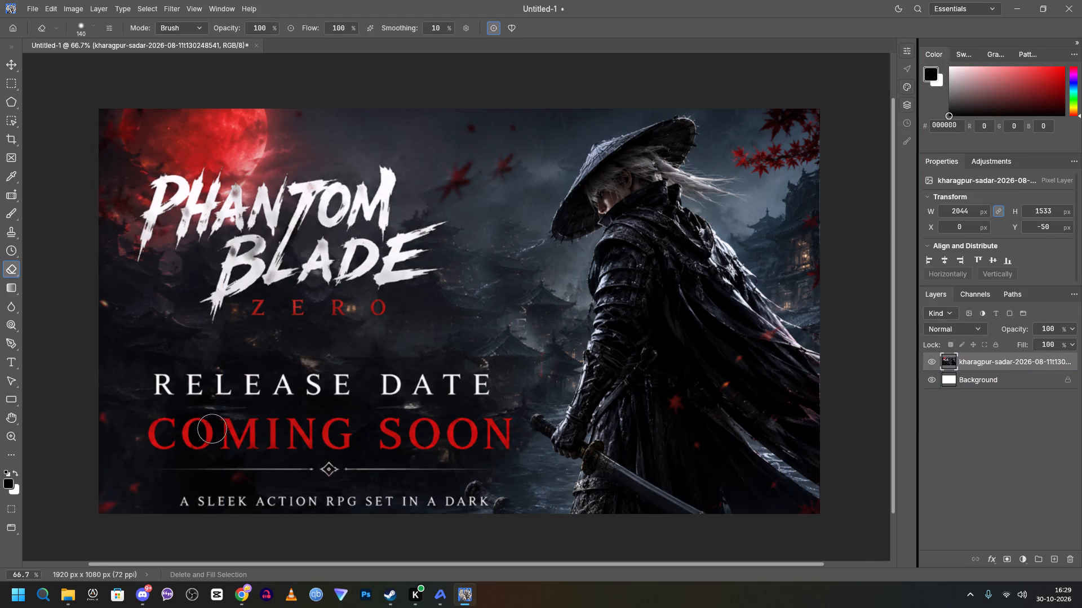
Outline the whole RELEASE DATE / COMING SOON / tagline block with the Polygonal Lasso and apply Delete and Fill Selection on the merged layer.
left_click(14, 104)
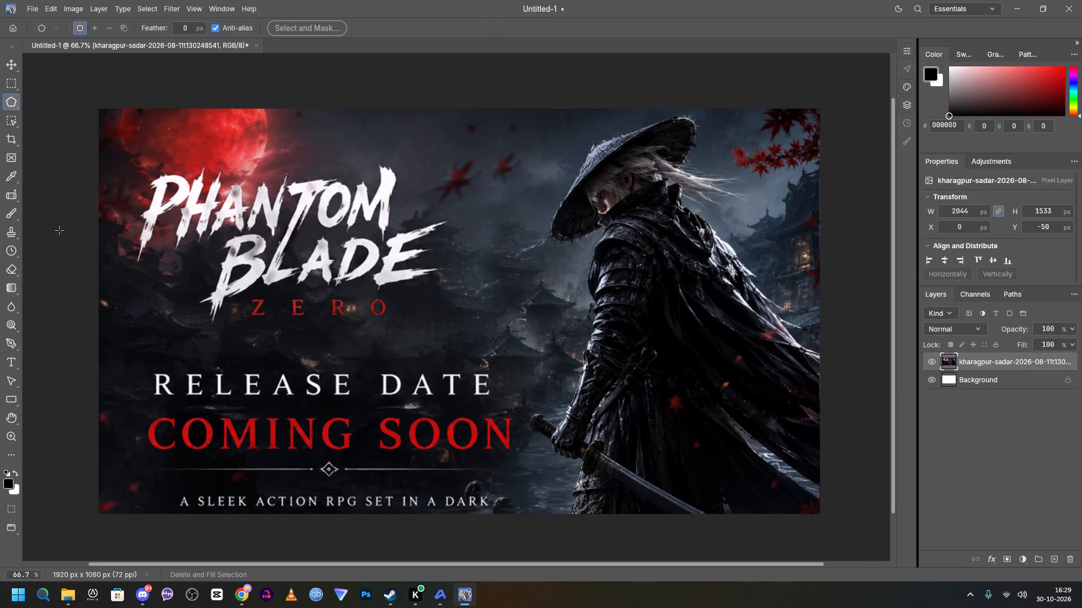
left_click(159, 360)
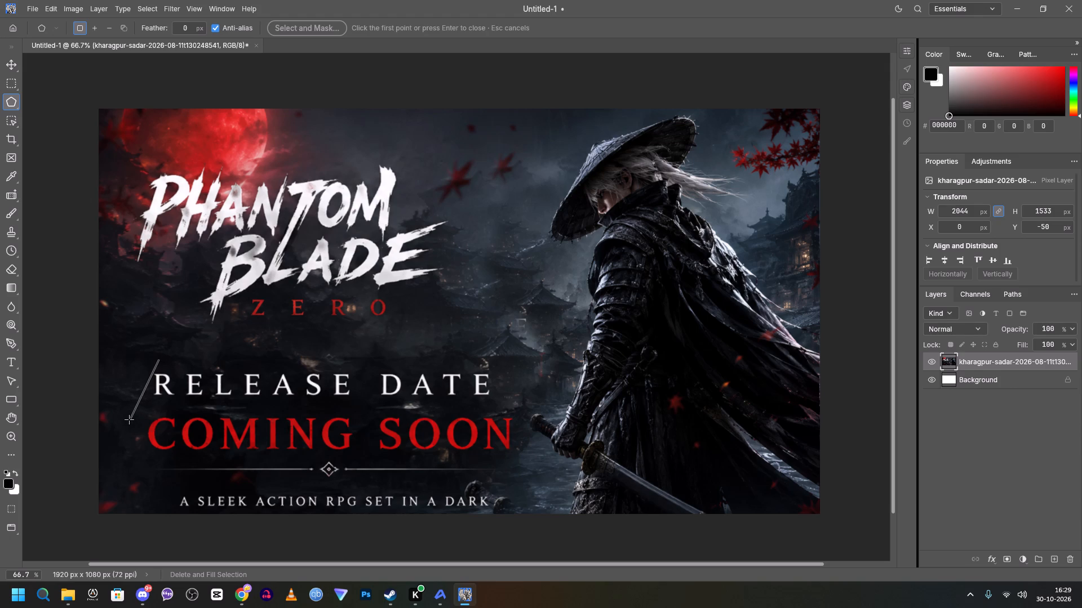
left_click(146, 379)
left_click(140, 449)
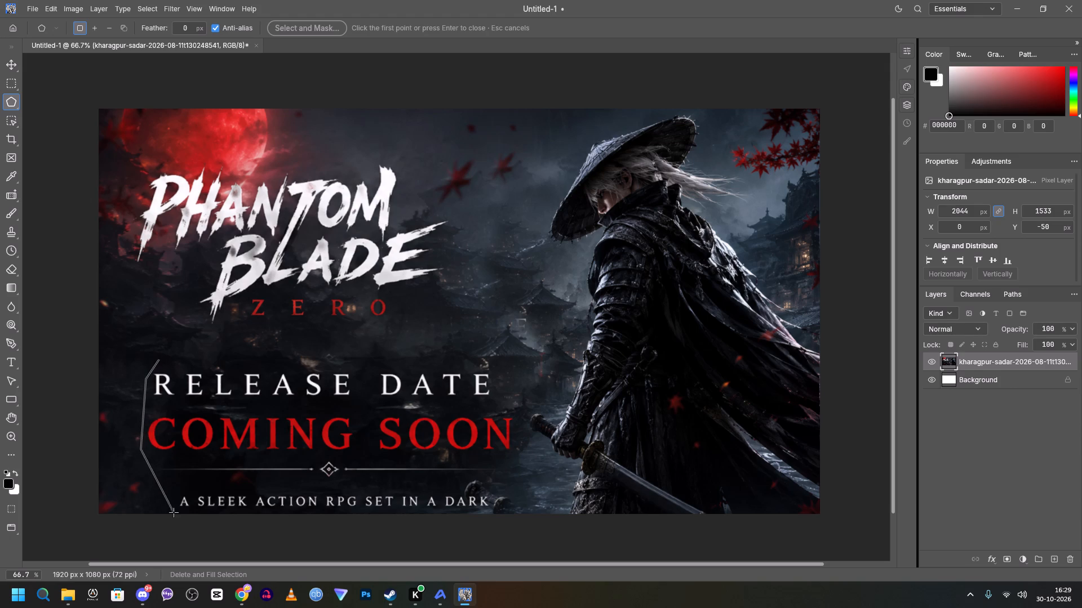
left_click(175, 512)
left_click(492, 514)
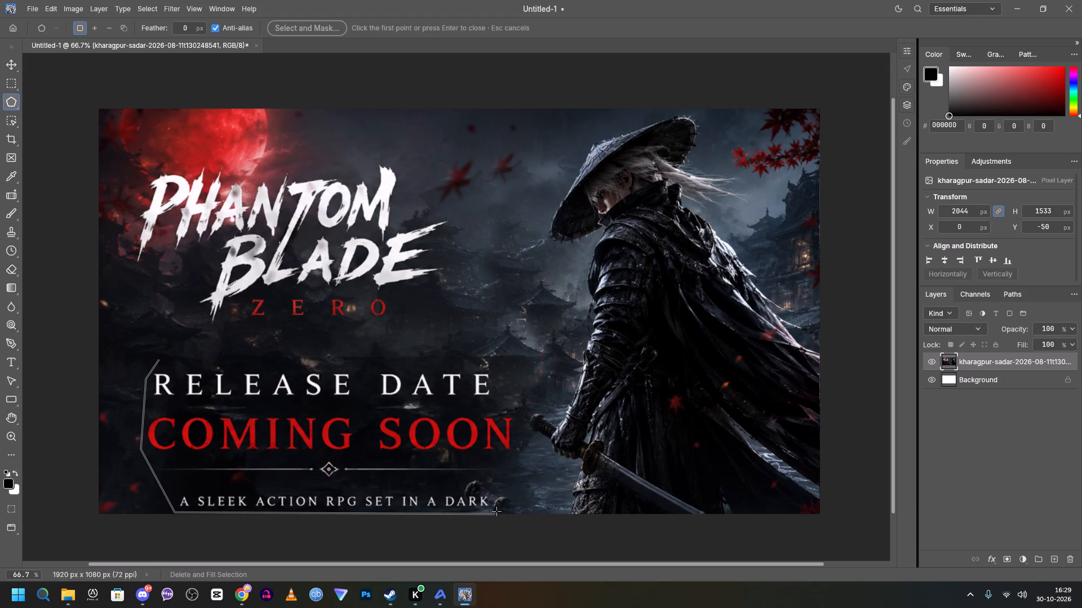
left_click(521, 451)
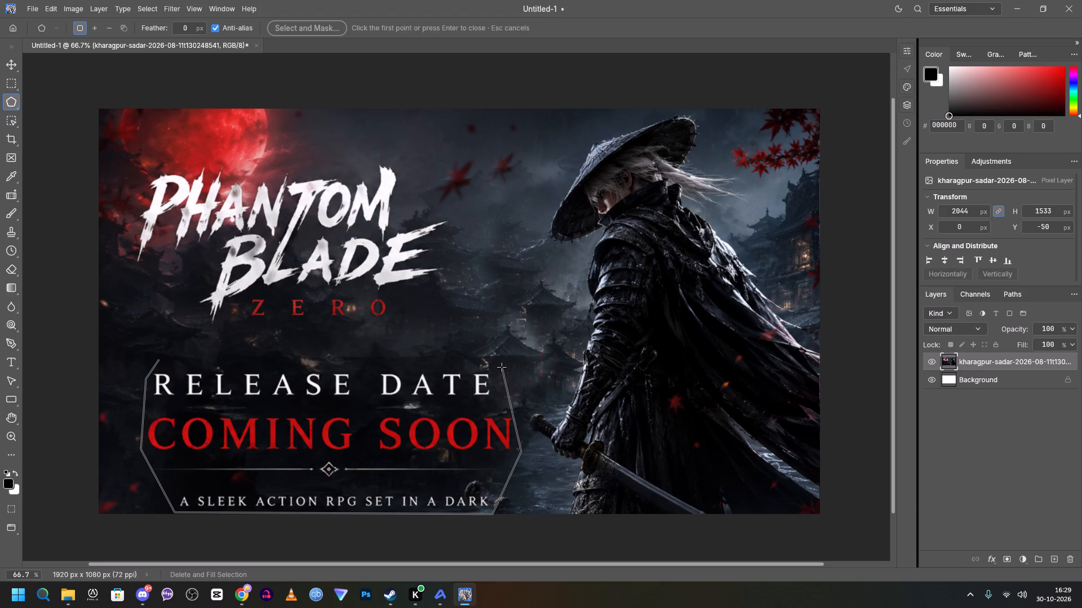
left_click(494, 364)
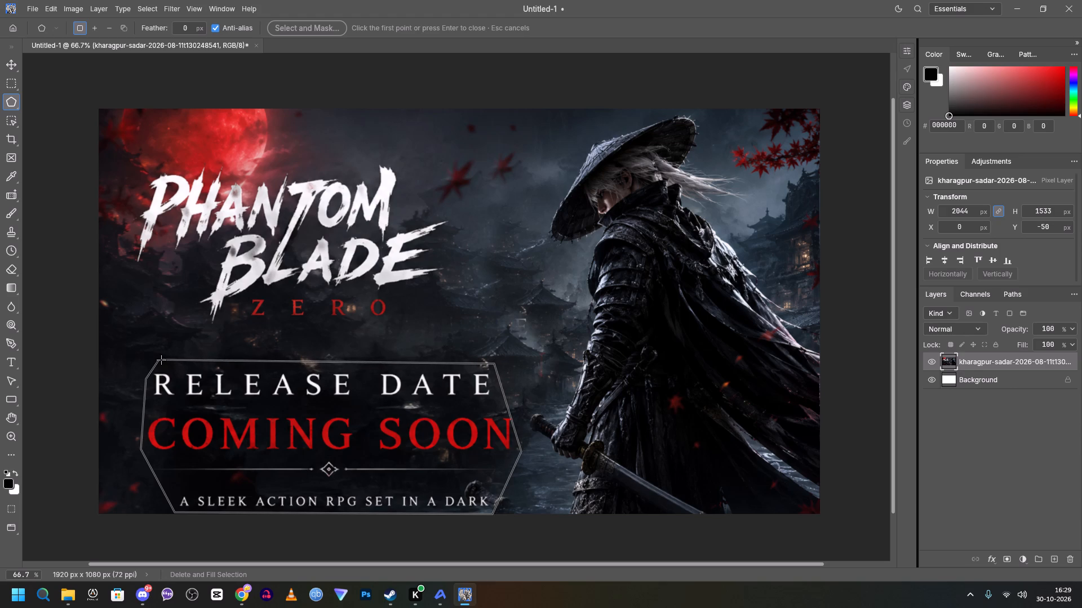
left_click(161, 360)
right_click(175, 365)
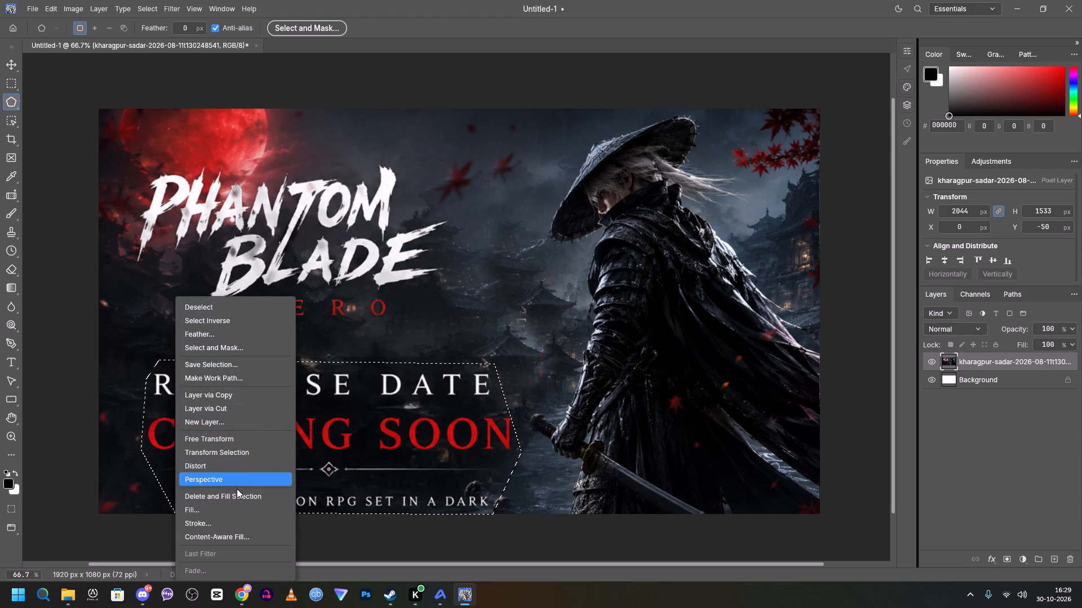
left_click(238, 491)
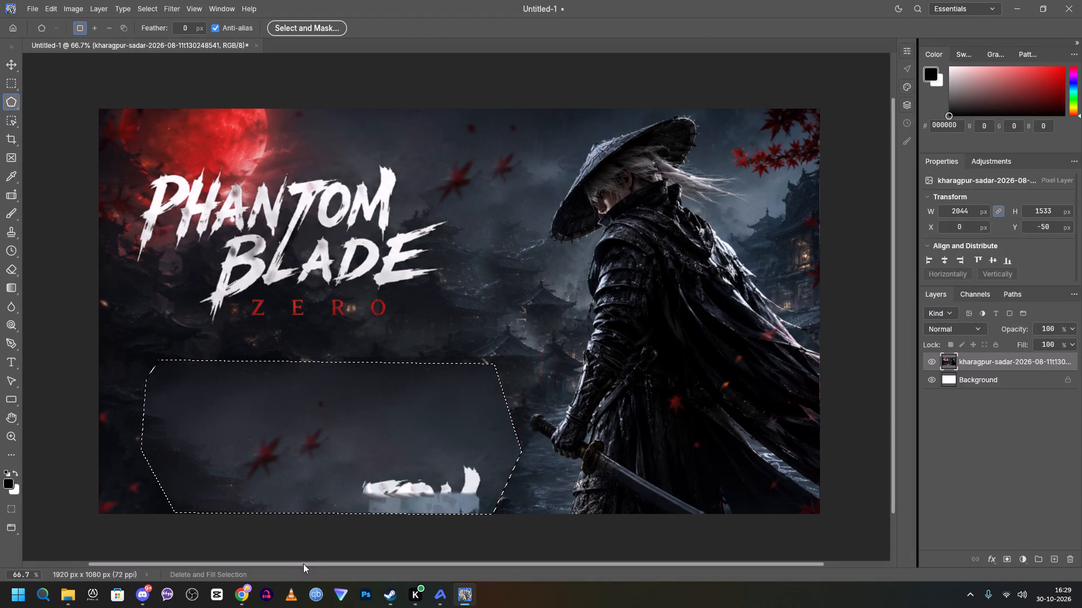
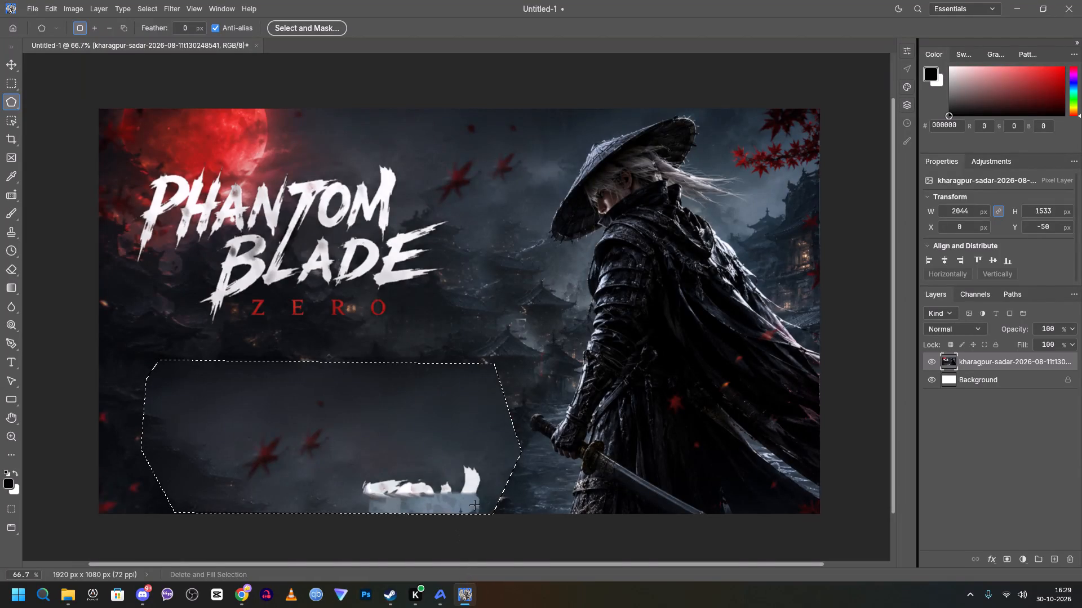
Undo the Delete and Fill Selection on the merged layer and deselect the outline around the RELEASE DATE block.
key("space")
key("space")
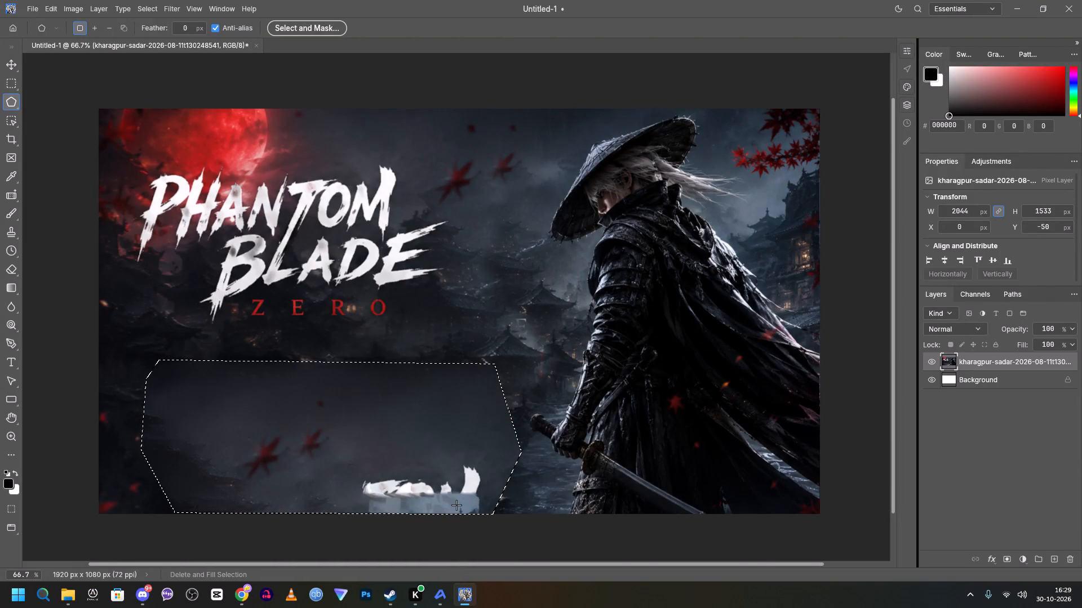
key("ctrl+z")
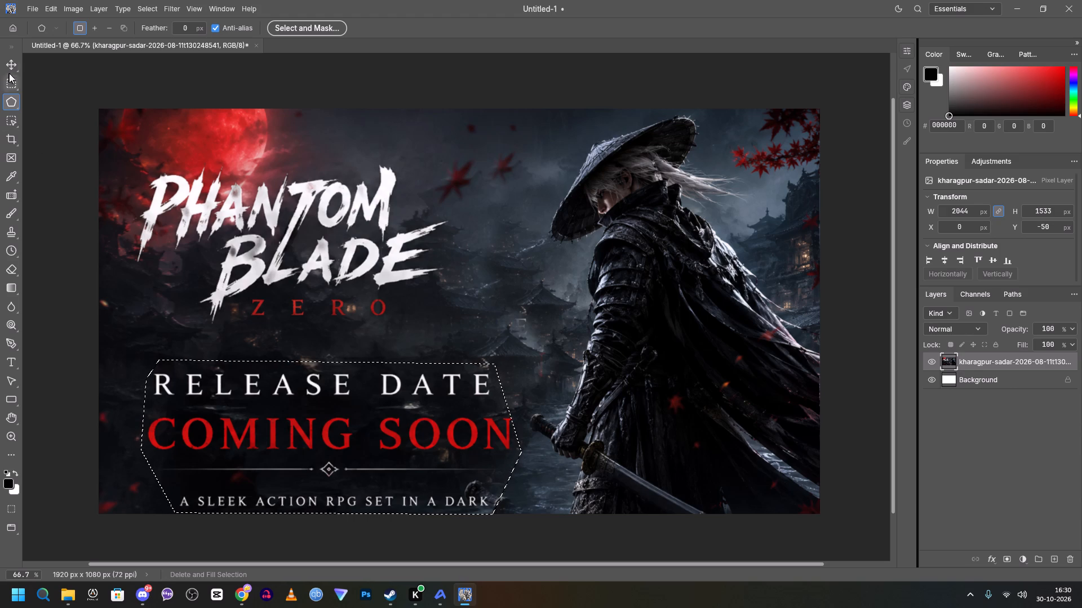
key("ctrl+d")
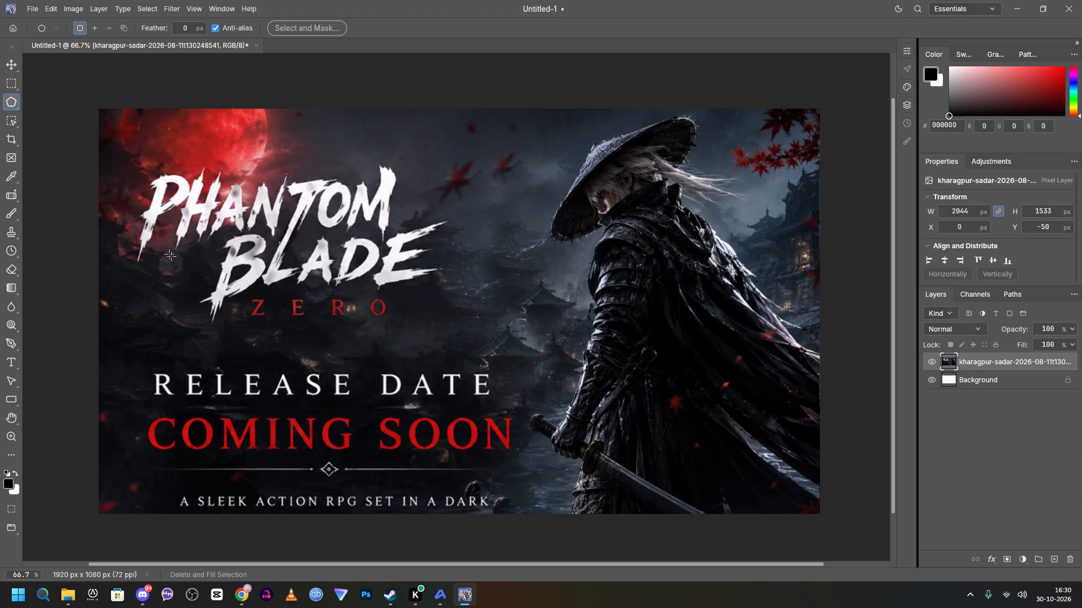
Place the kharagpur-sadar poster image from the desktop into the document and move its layer beneath the merged poster layer.
left_click(1081, 607)
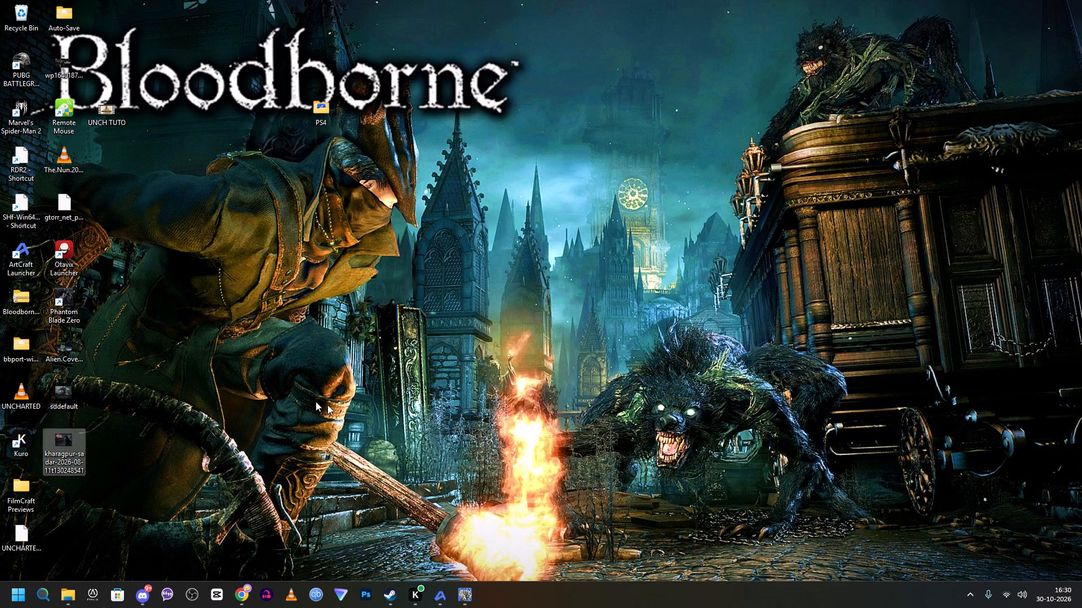
left_click_drag(59, 447, 435, 539)
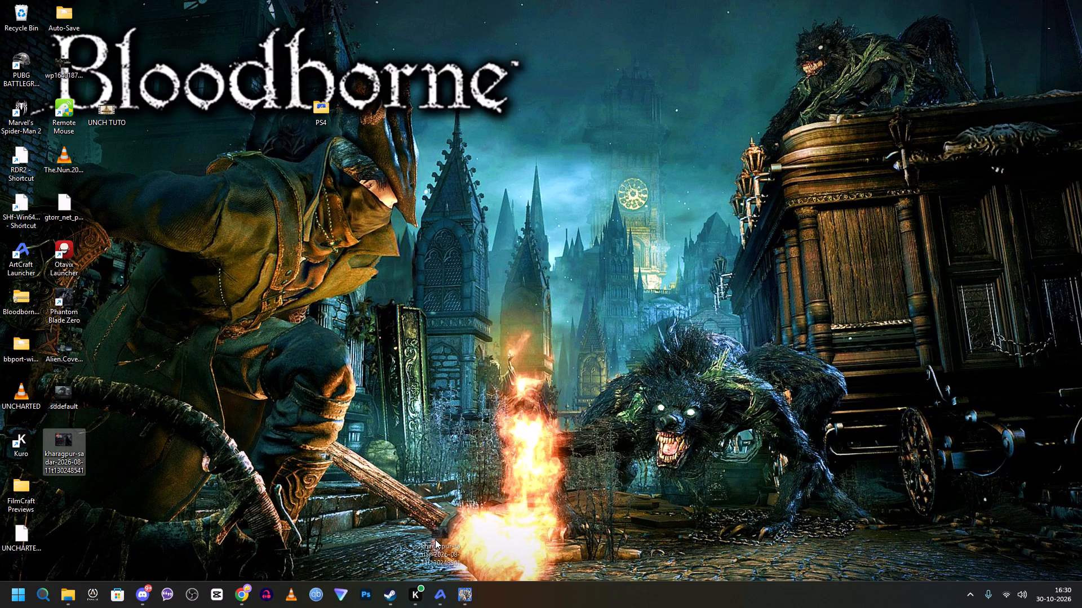
left_click_drag(435, 539, 451, 439)
left_click_drag(991, 363, 992, 369)
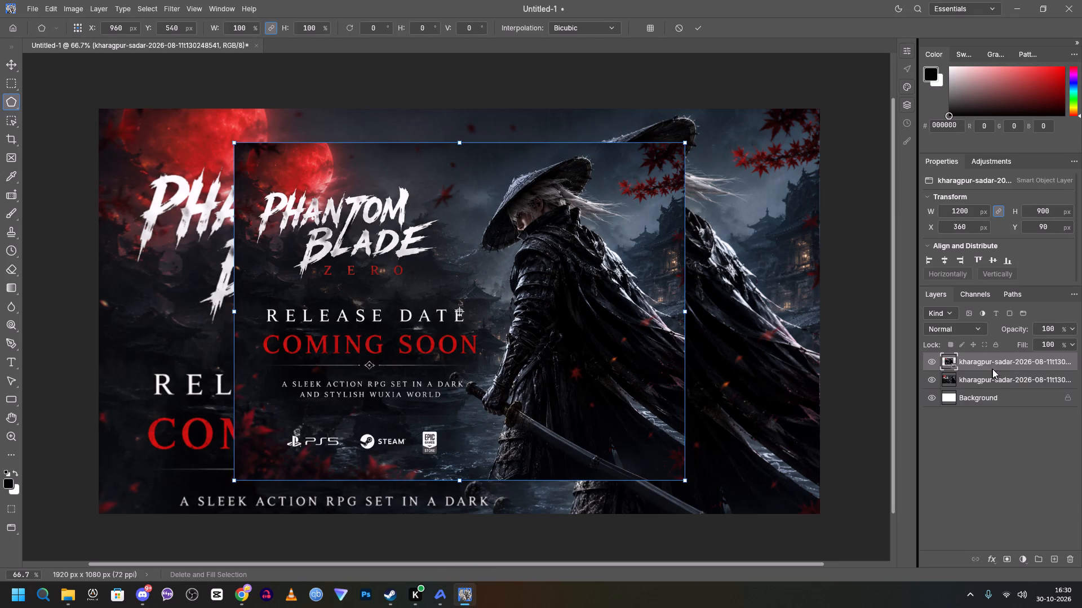
left_click_drag(992, 369, 994, 395)
Hide the merged layer and scale the placed poster to about 211%, positioned to cover the canvas with the background below ZERO in view.
left_click(932, 360)
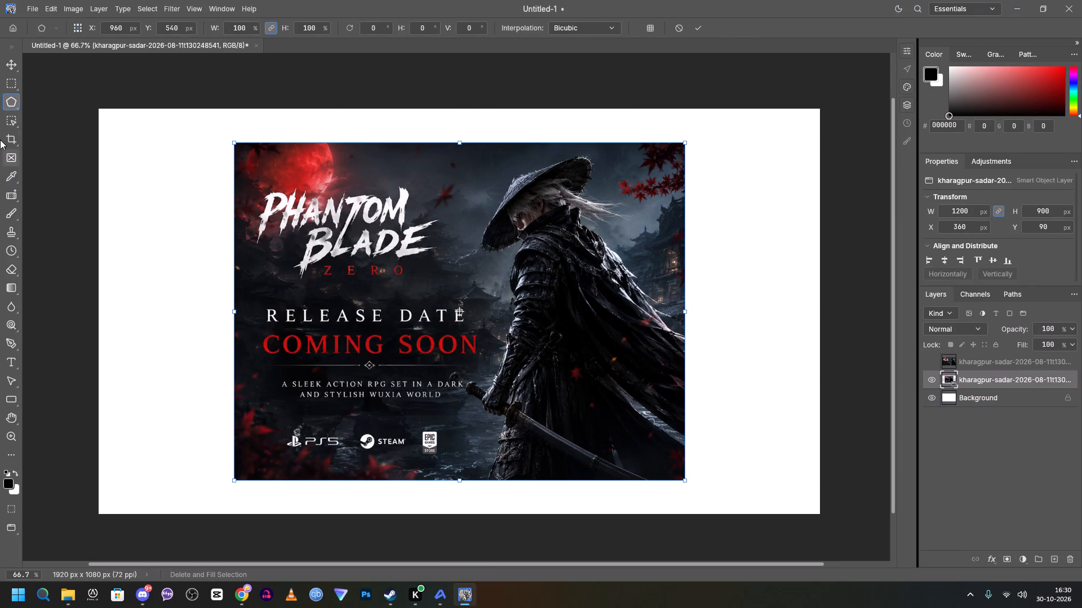
left_click(8, 65)
key("ctrl+t")
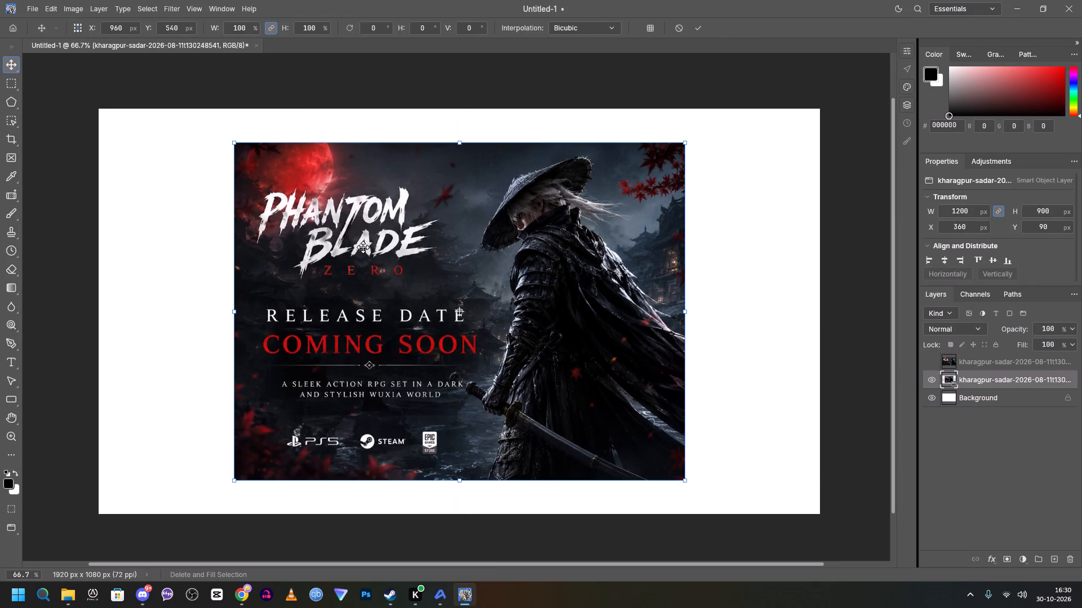
left_click_drag(682, 480, 831, 539)
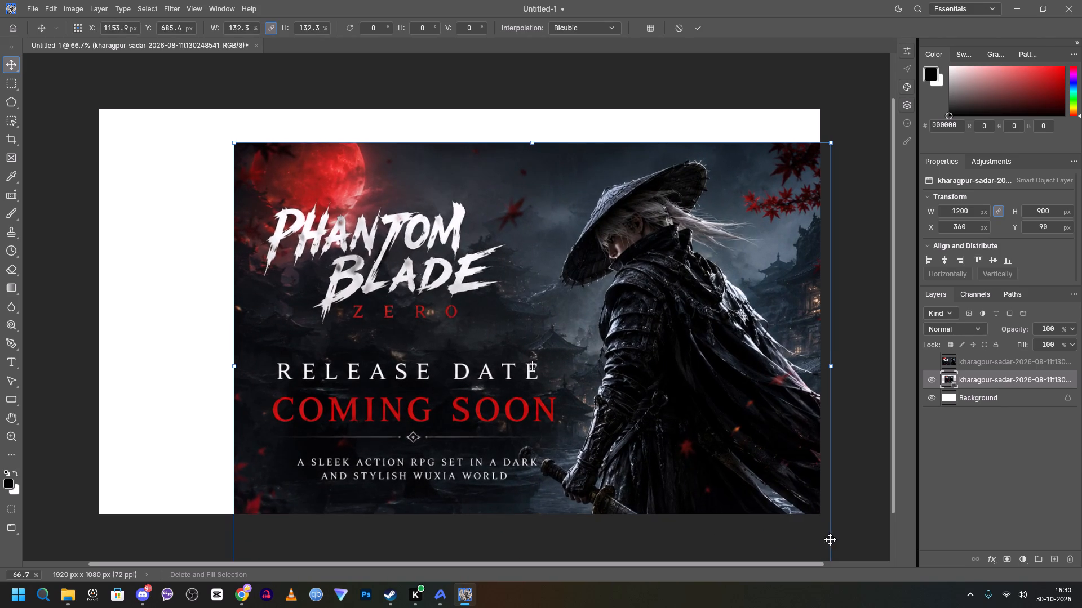
left_click_drag(676, 433, 533, 397)
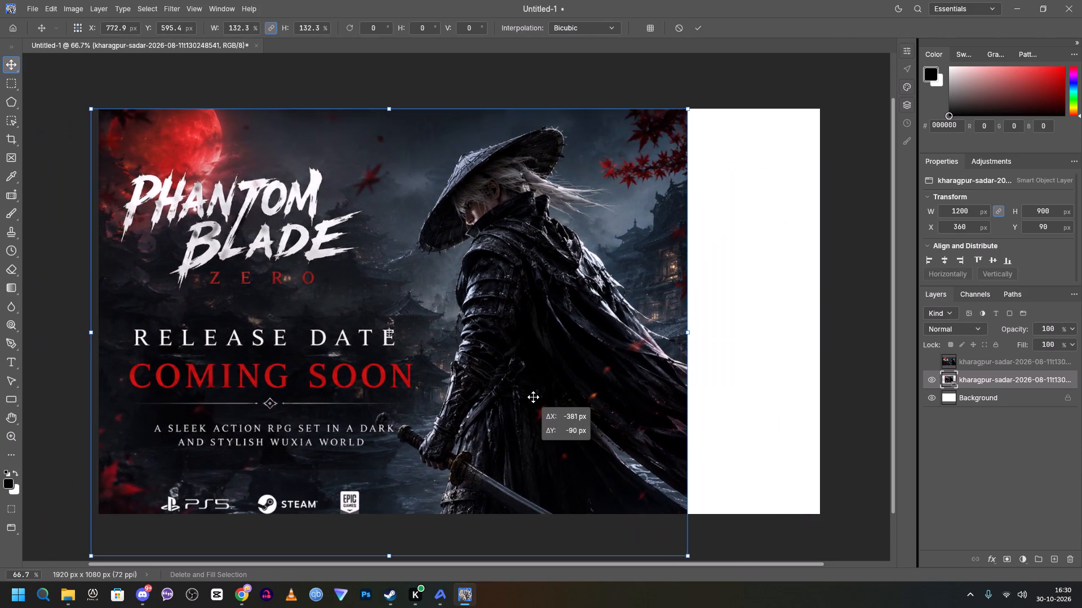
left_click_drag(533, 397, 538, 395)
left_click_drag(698, 332, 703, 333)
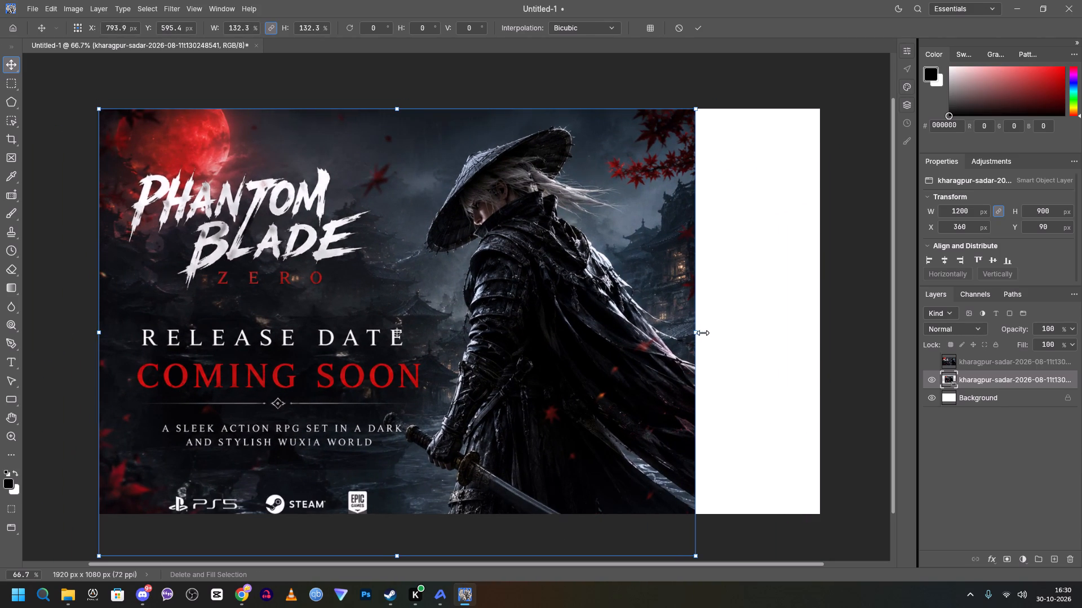
left_click_drag(703, 333, 968, 357)
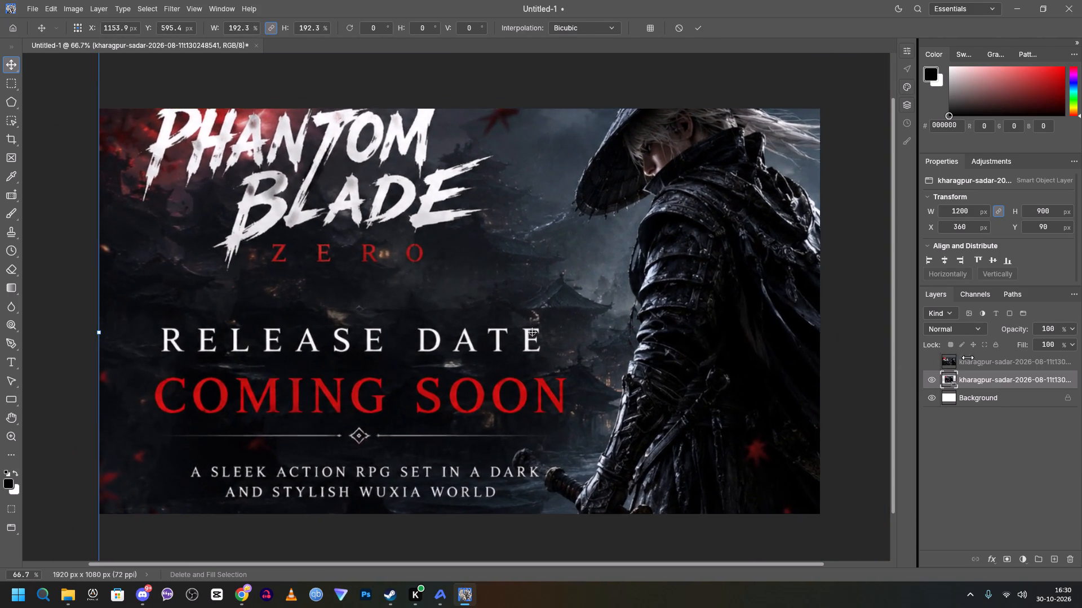
left_click_drag(968, 357, 1050, 342)
left_click_drag(620, 319, 593, 354)
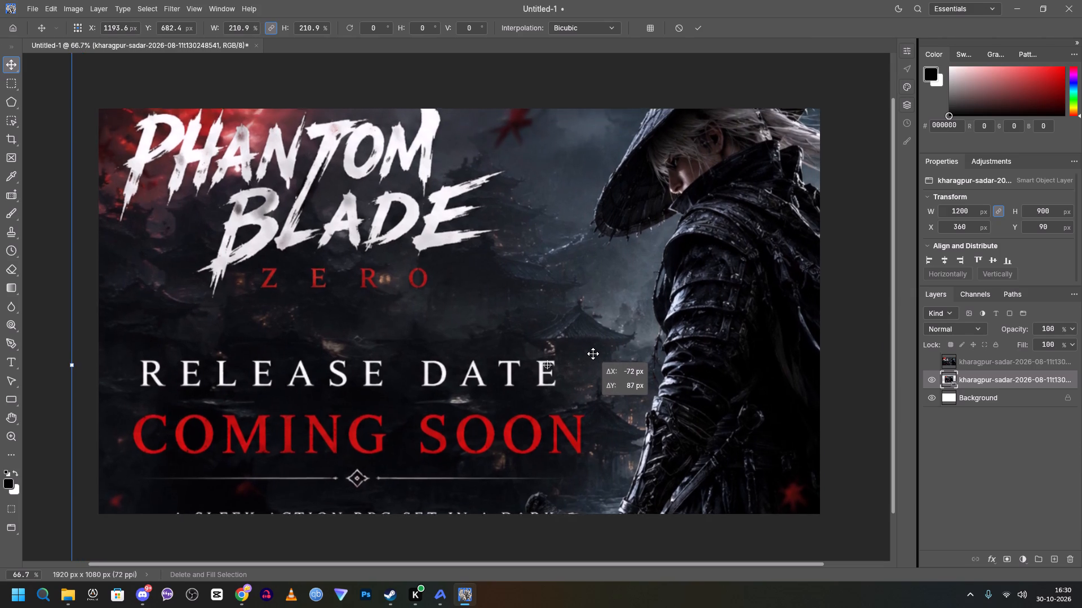
left_click_drag(593, 354, 589, 368)
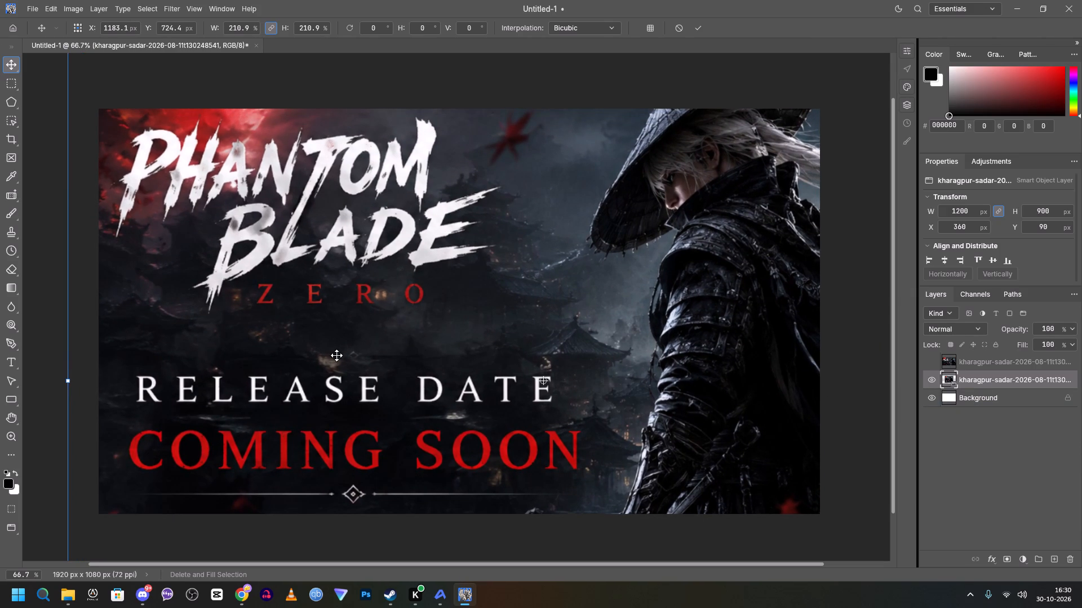
Copy an about 1179 × 153 px rectangular strip of background between ZERO and RELEASE DATE from the enlarged poster onto a new layer.
left_click(12, 80)
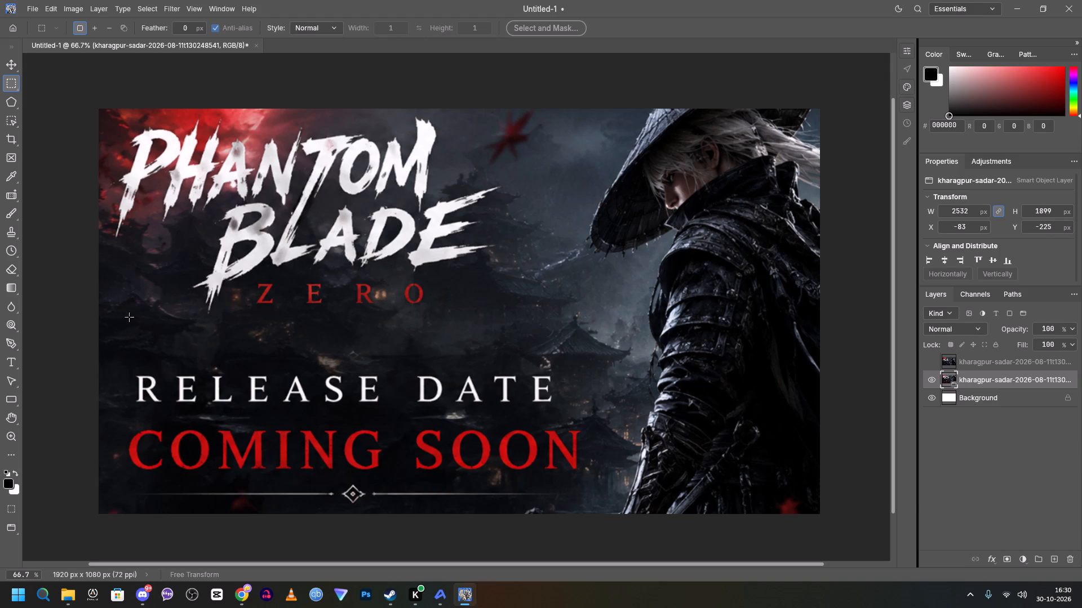
left_click_drag(127, 314, 557, 350)
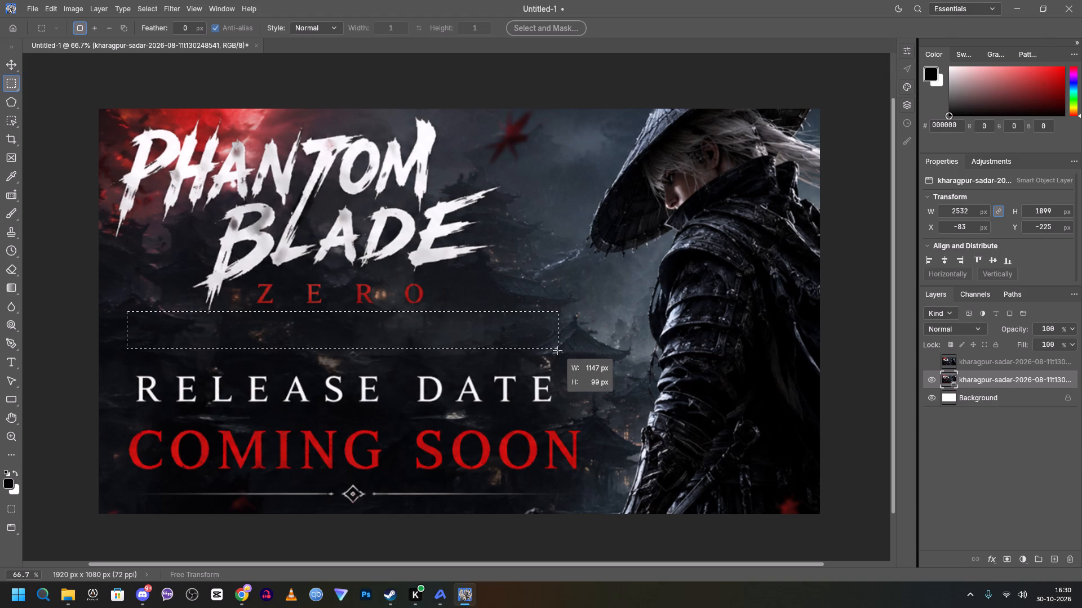
left_click_drag(557, 350, 569, 369)
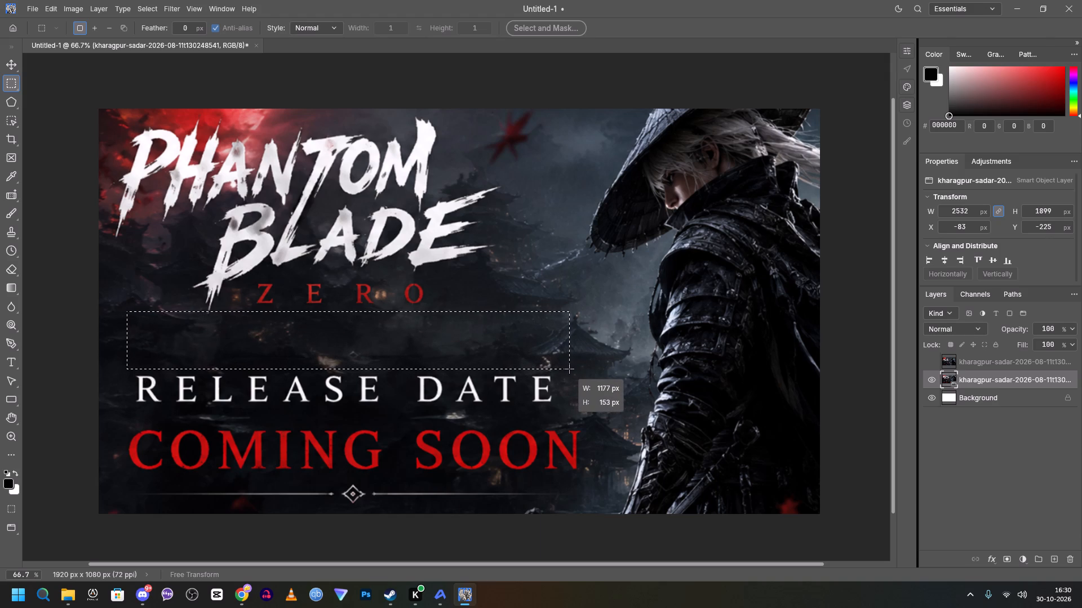
left_click_drag(569, 369, 570, 369)
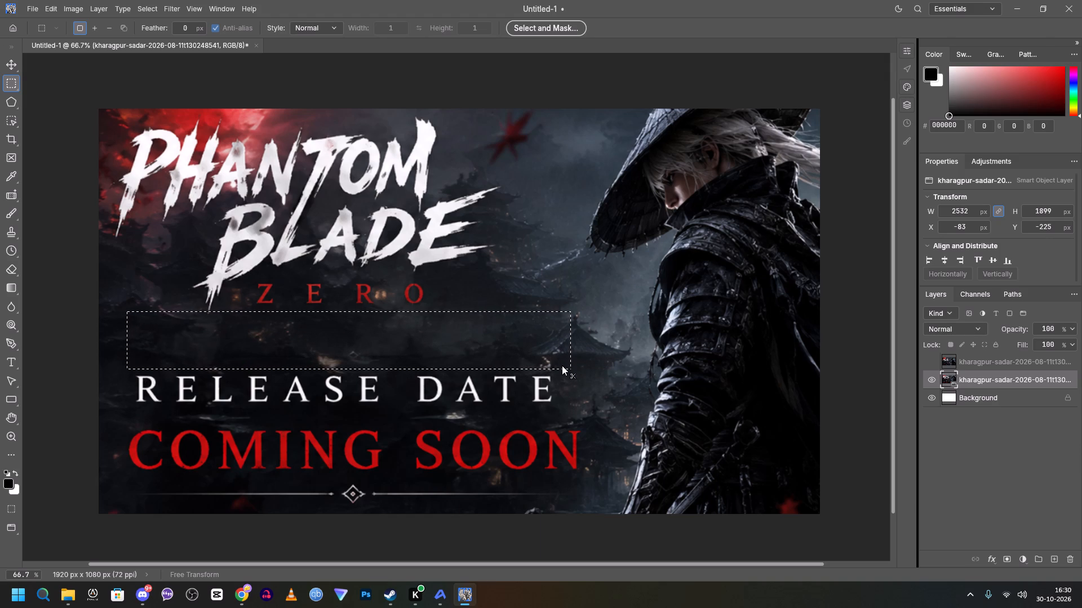
key("ctrl+x")
key("ctrl+c")
key("ctrl+v")
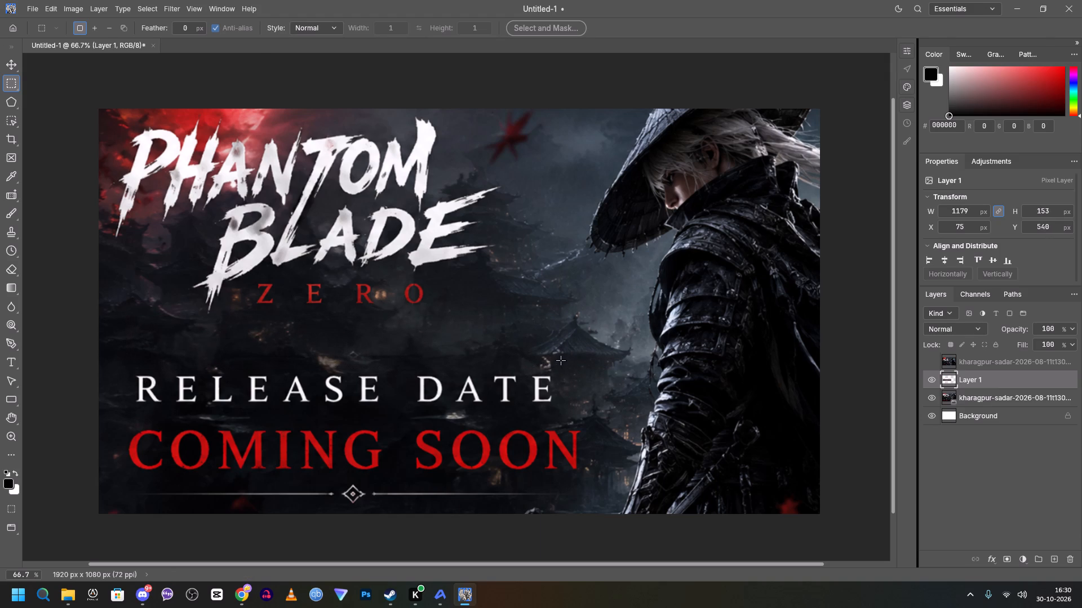
Show the merged poster layer and hide the enlarged poster layer.
left_click(927, 357)
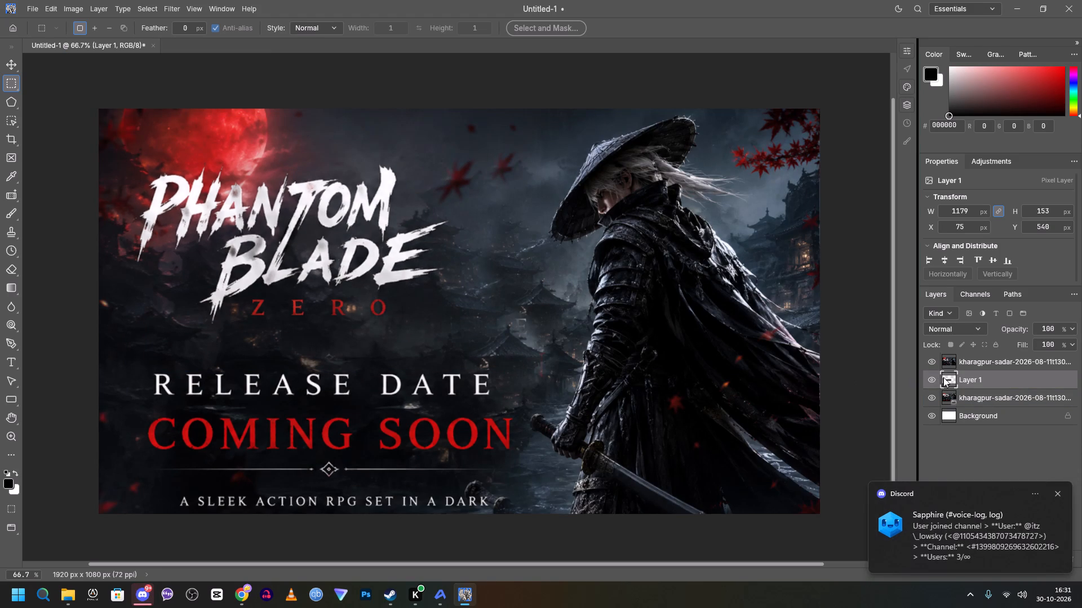
left_click(934, 398)
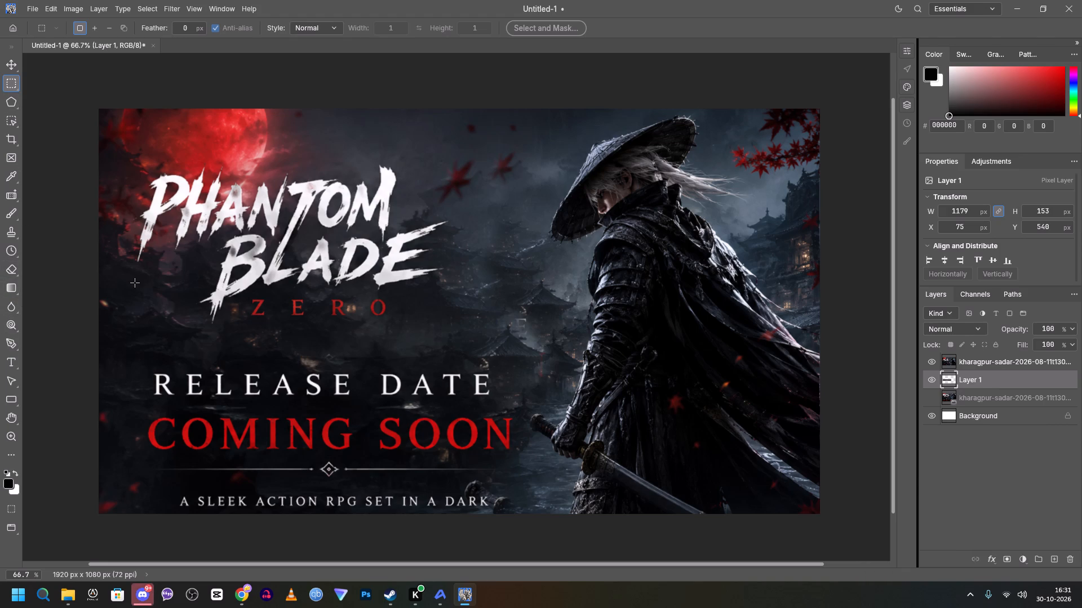
Erase the RELEASE DATE line from the merged poster layer with the 140 px Eraser.
right_click(7, 272)
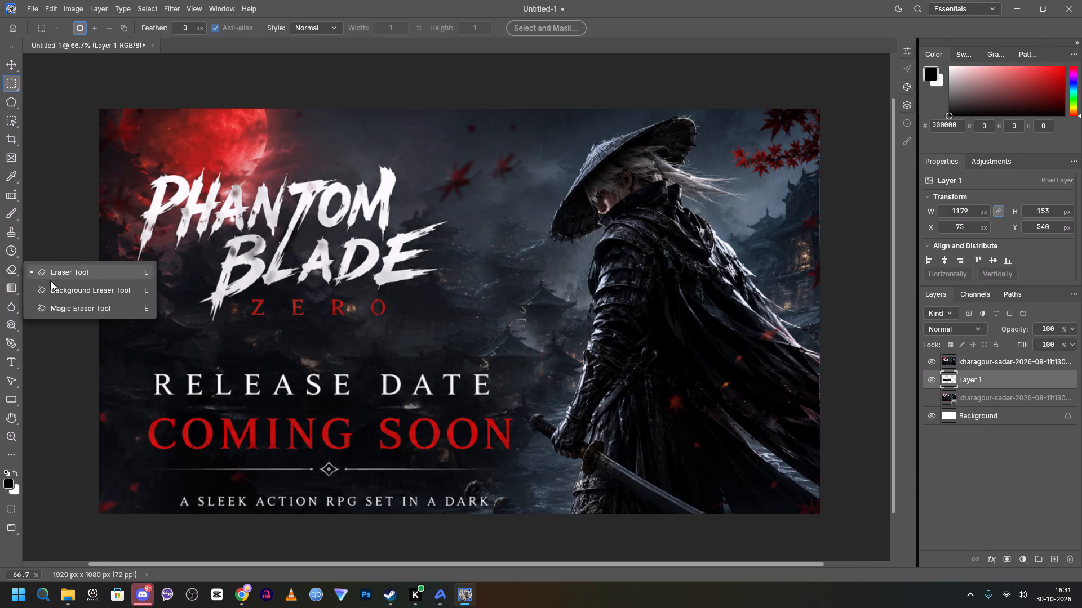
left_click(54, 274)
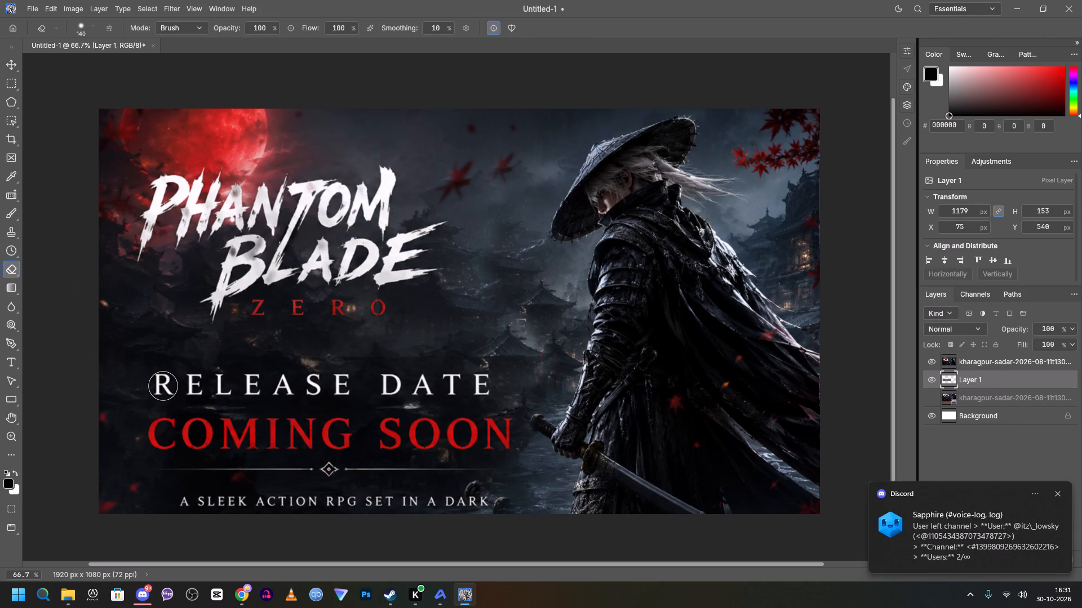
left_click_drag(163, 386, 171, 386)
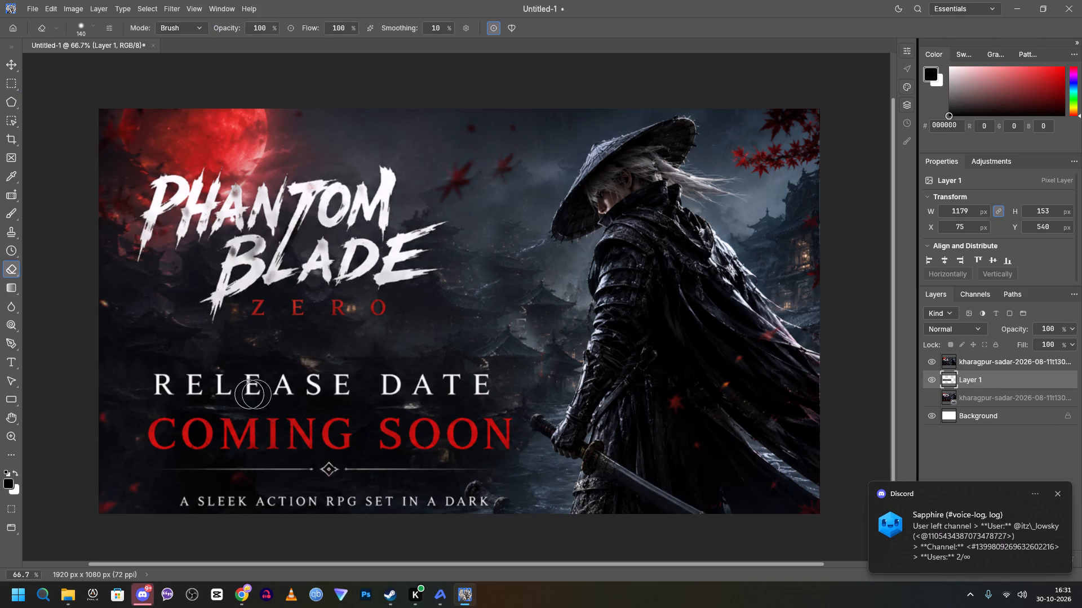
left_click(970, 359)
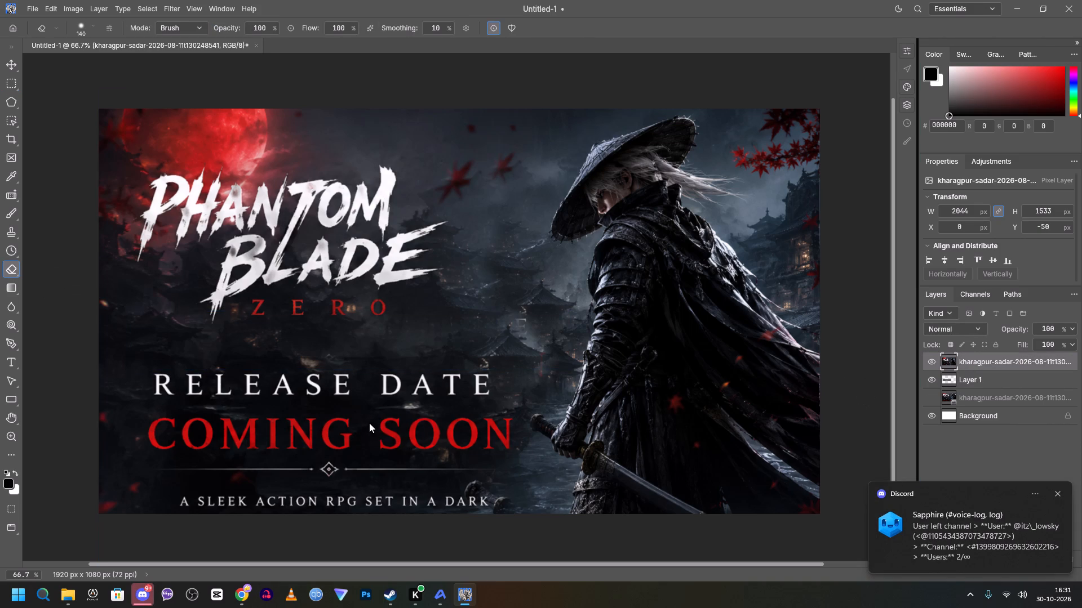
key("ctrl+z")
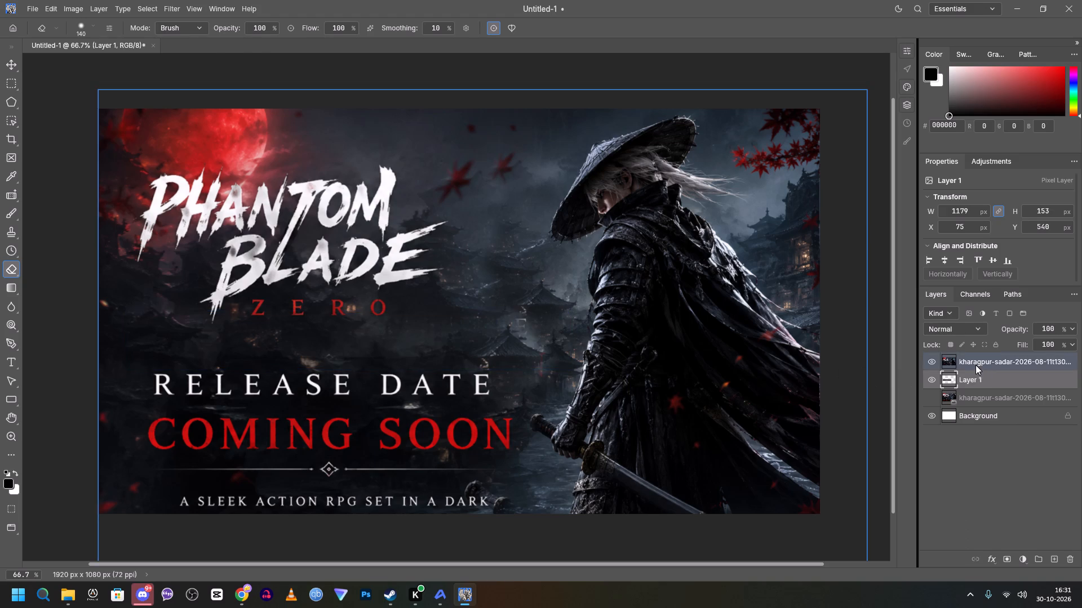
left_click(975, 364)
left_click_drag(166, 385, 171, 387)
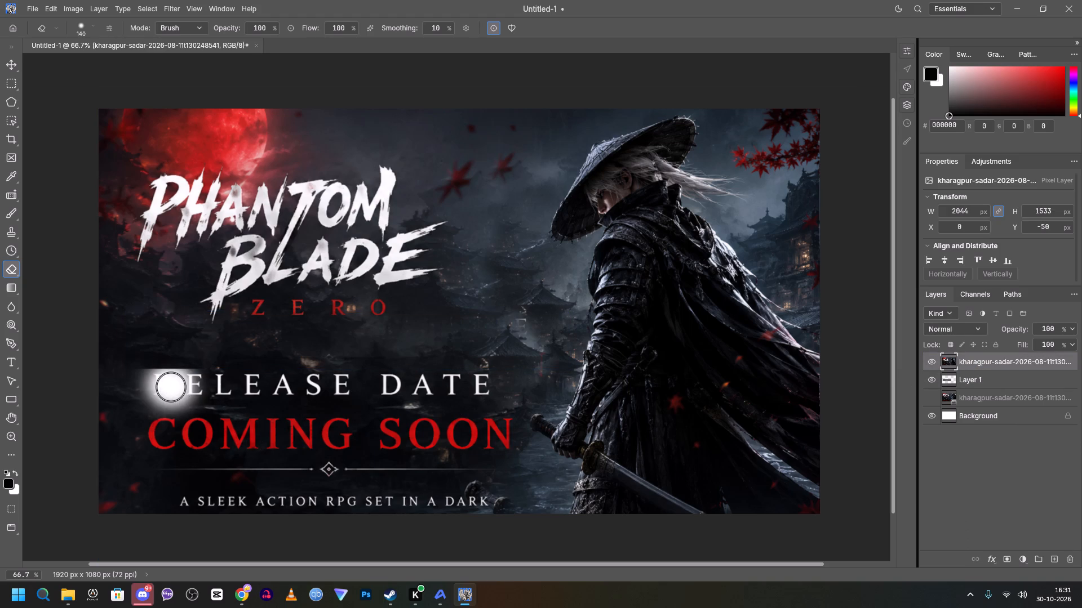
left_click_drag(171, 387, 327, 385)
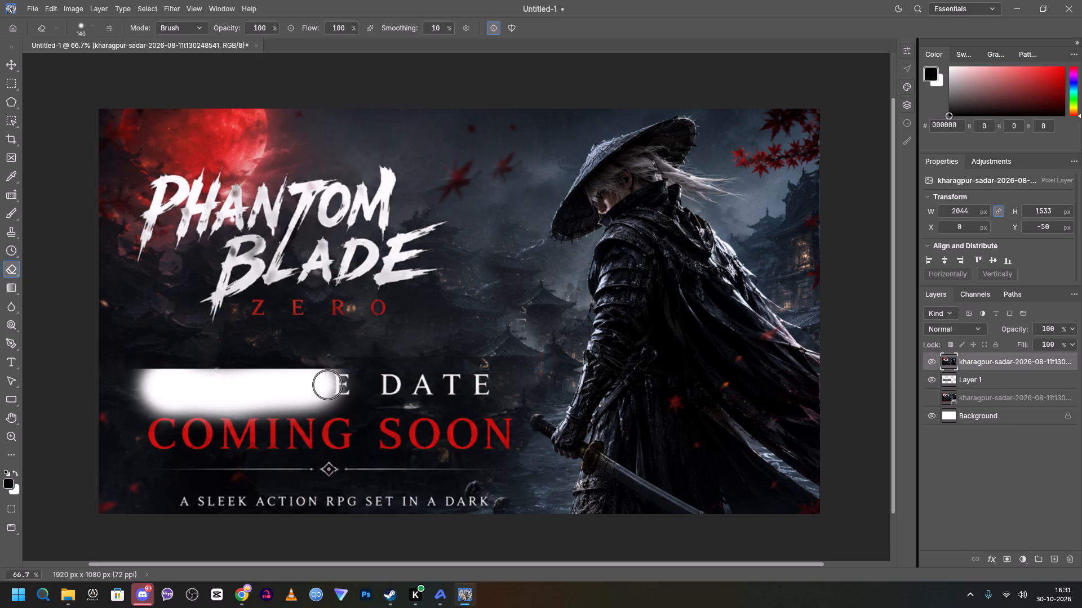
left_click_drag(327, 385, 479, 382)
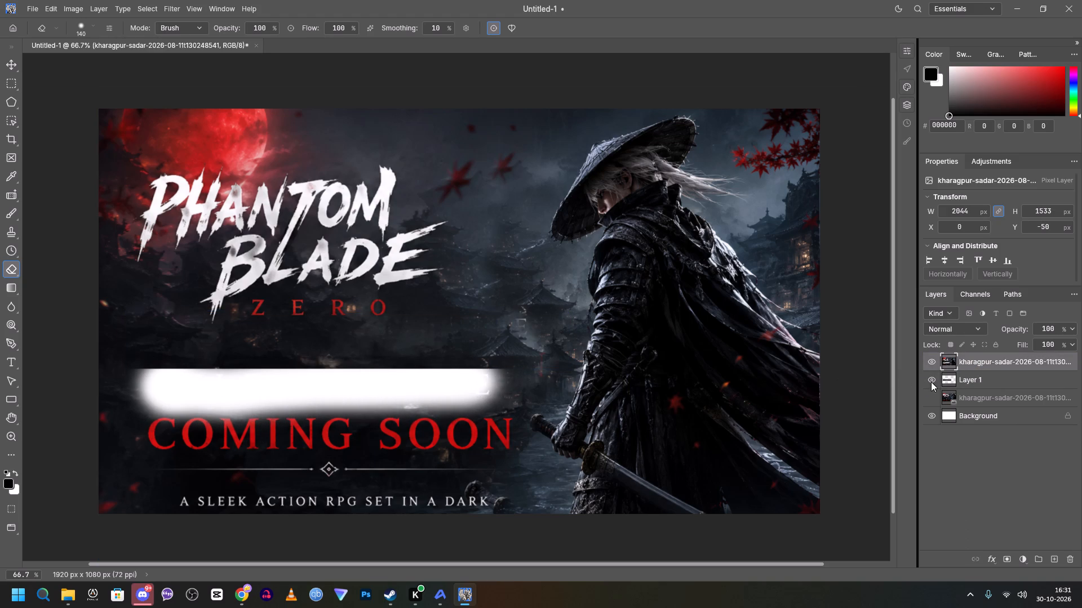
Move the copied background strip on Layer 1 down behind the erased gap above COMING SOON, to about X 46, Y 640 px.
left_click(971, 374)
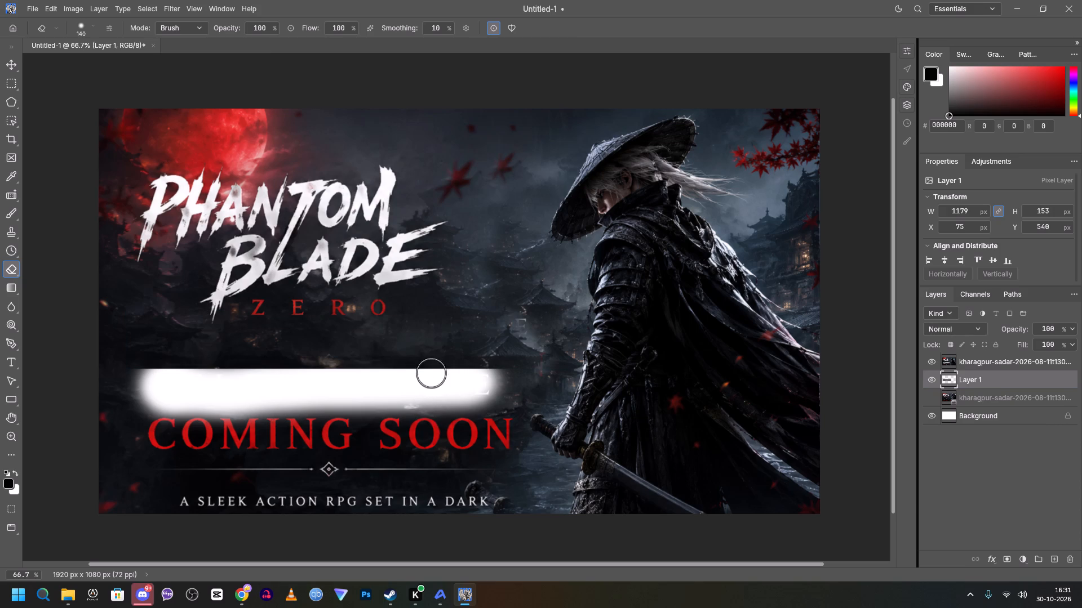
left_click(15, 68)
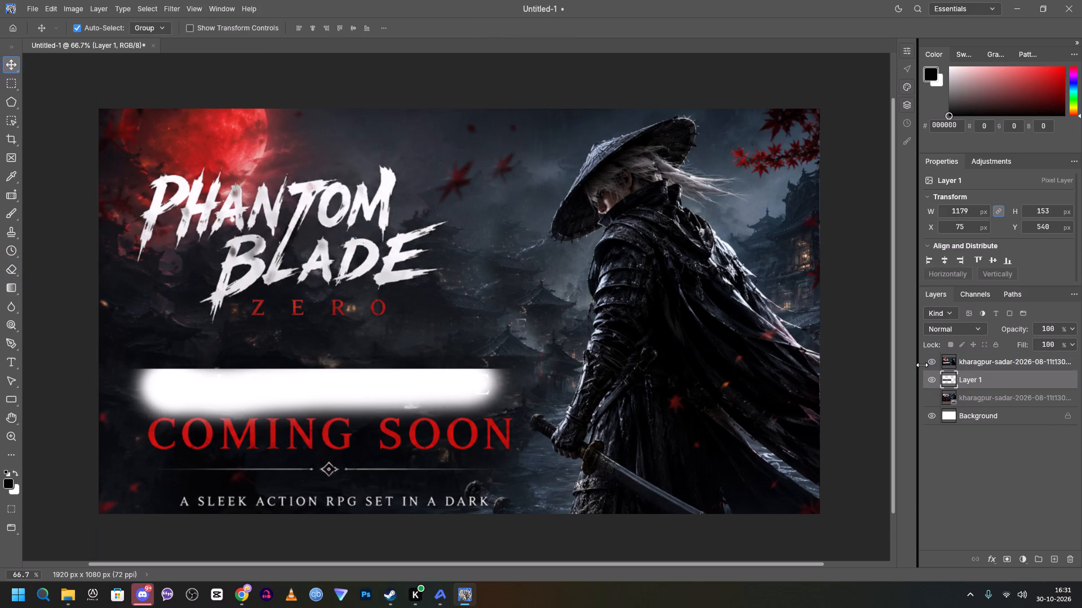
left_click(932, 357)
left_click_drag(418, 339, 417, 360)
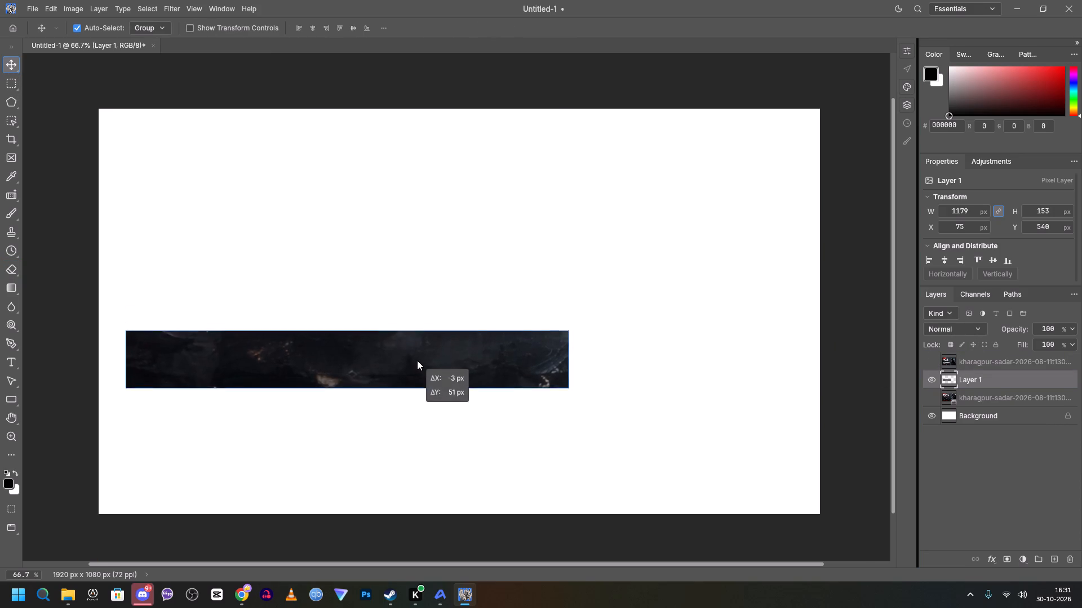
left_click_drag(417, 360, 416, 368)
left_click(933, 360)
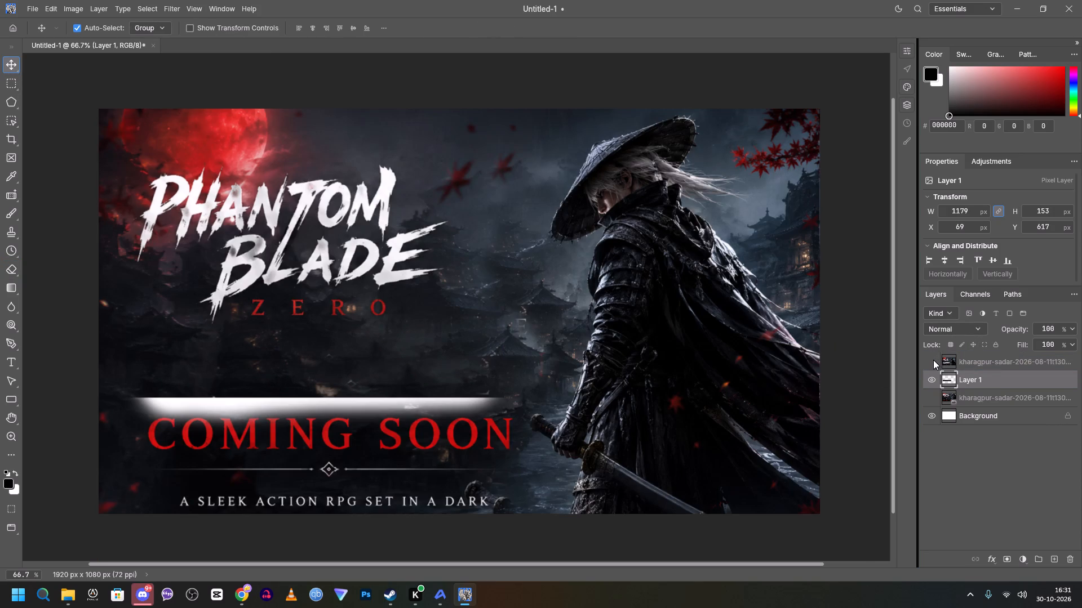
left_click_drag(453, 386, 453, 397)
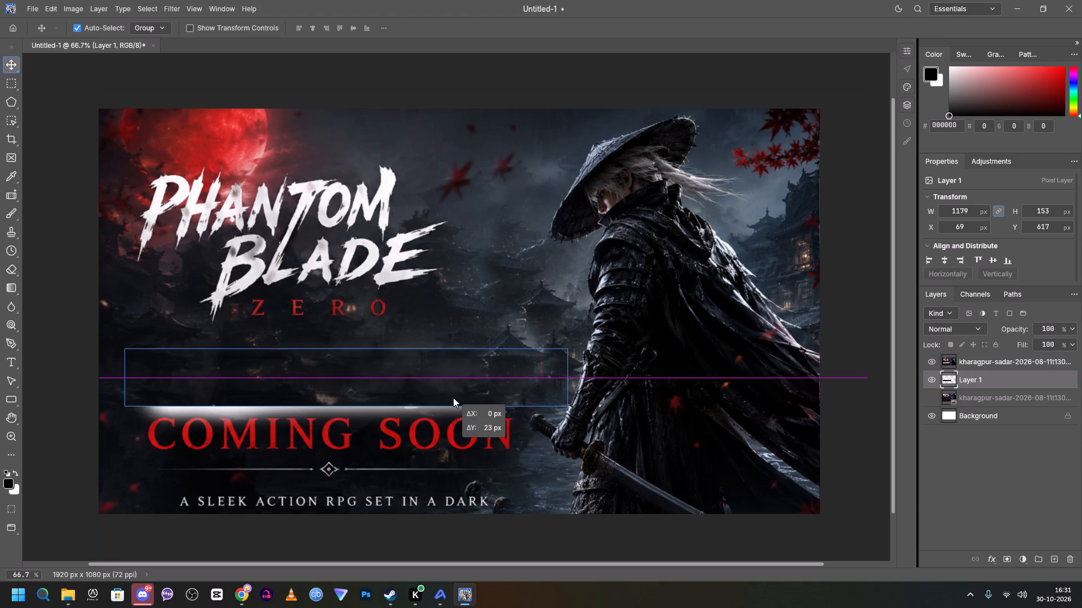
left_click_drag(453, 397, 447, 403)
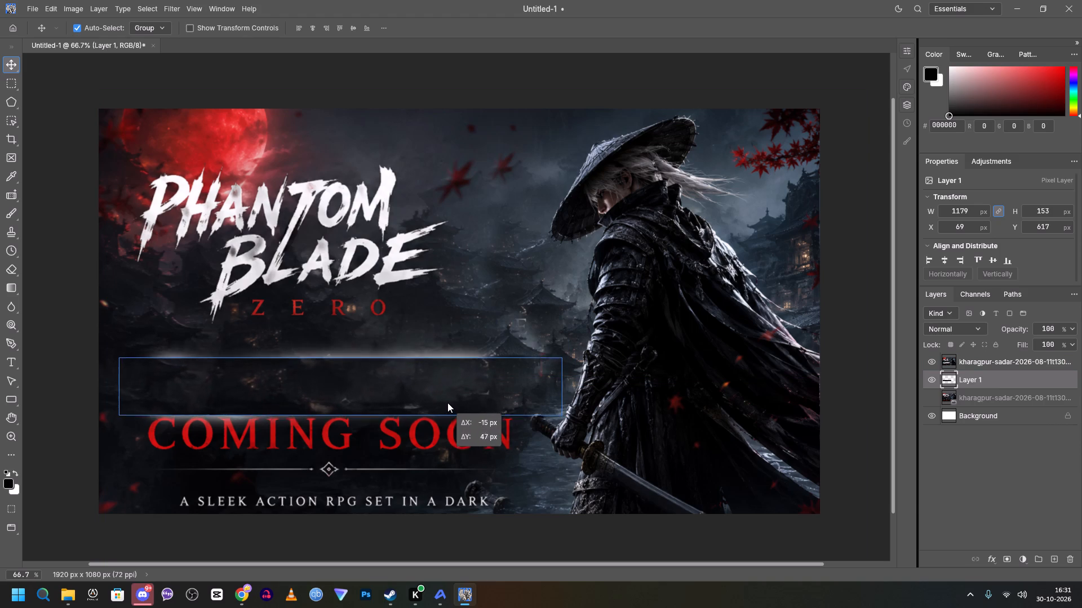
left_click_drag(447, 403, 445, 397)
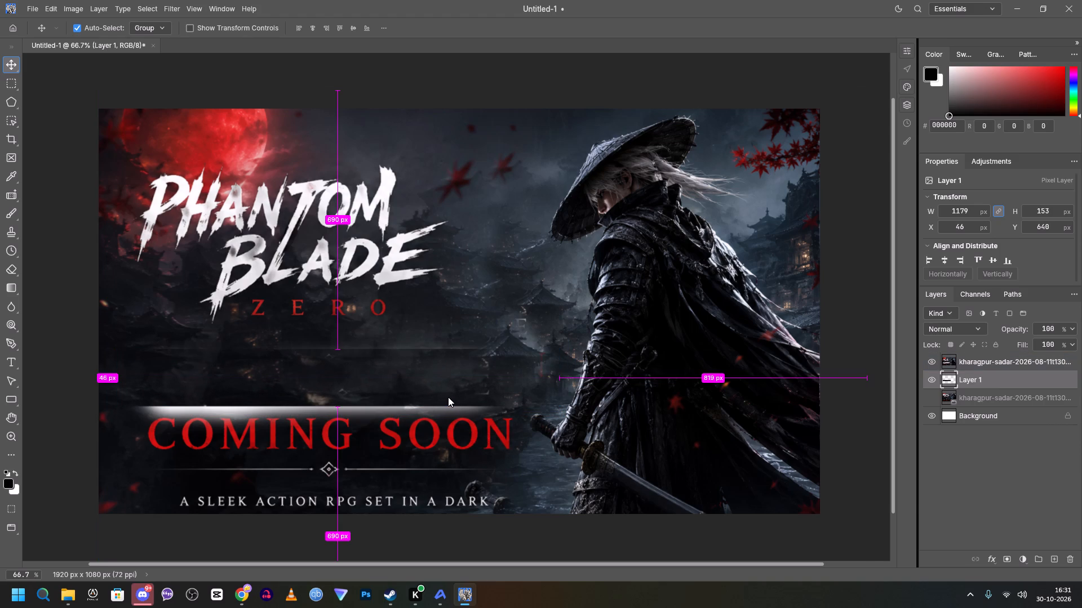
Scale the background strip proportionally to about 124.6% from its upper corner so it reaches down to COMING SOON.
key("ctrl+t")
left_click_drag(558, 405, 558, 406)
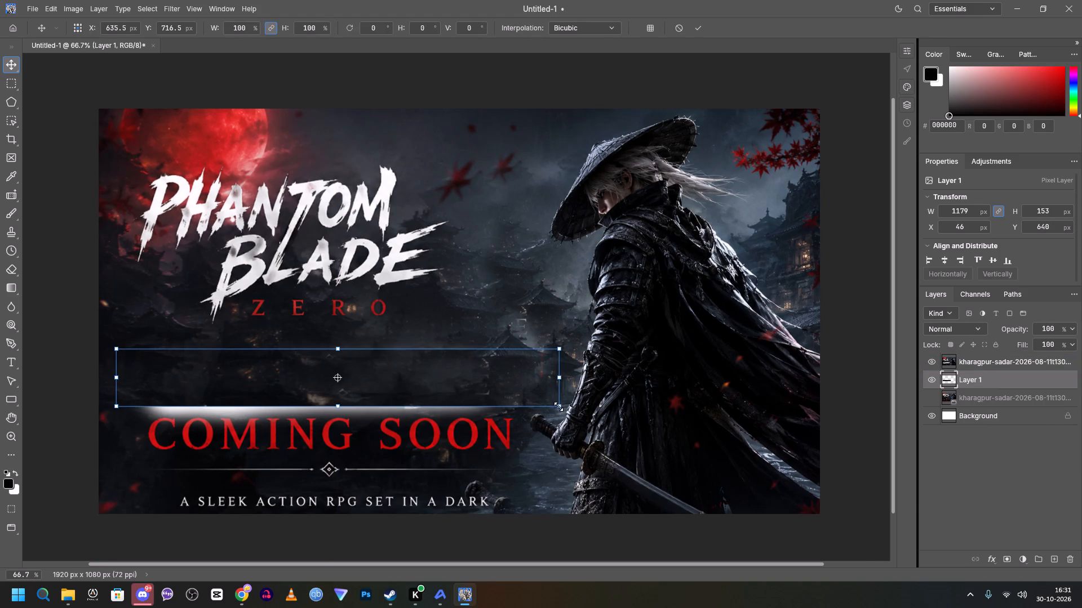
left_click_drag(558, 406, 564, 421)
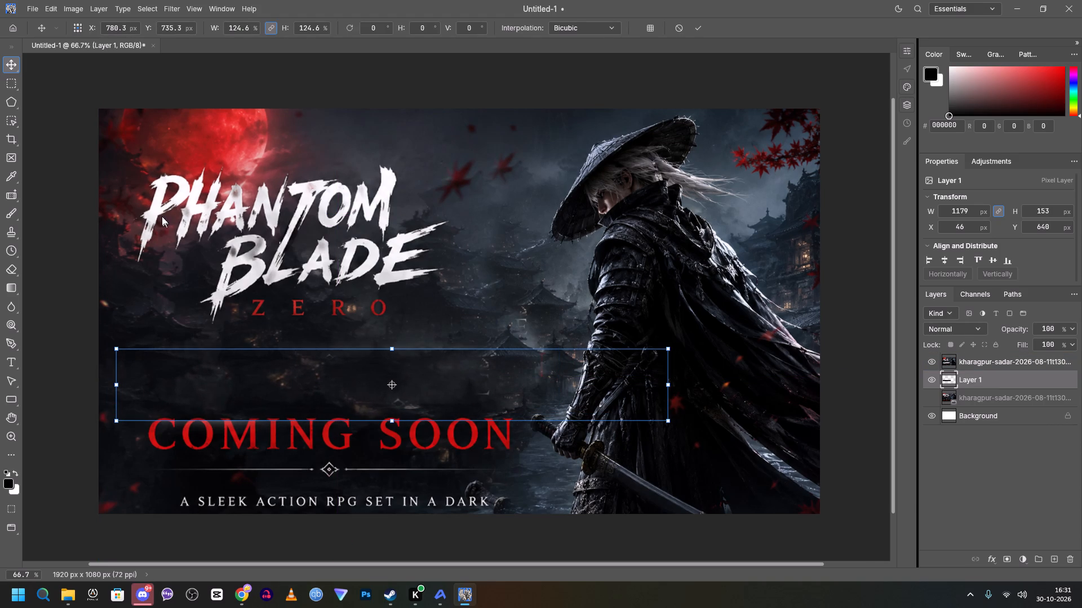
left_click(10, 69)
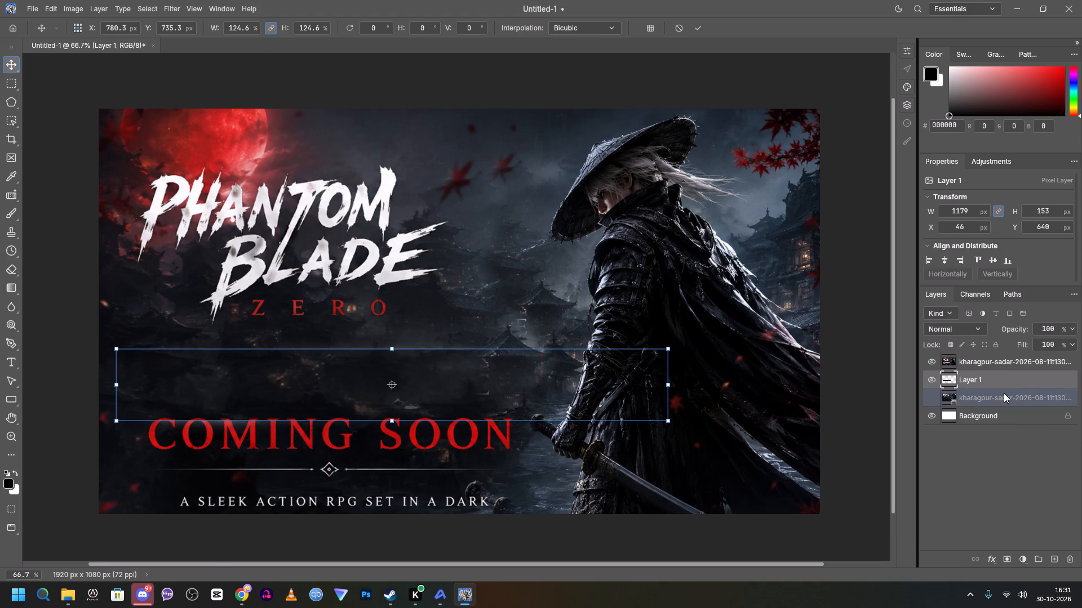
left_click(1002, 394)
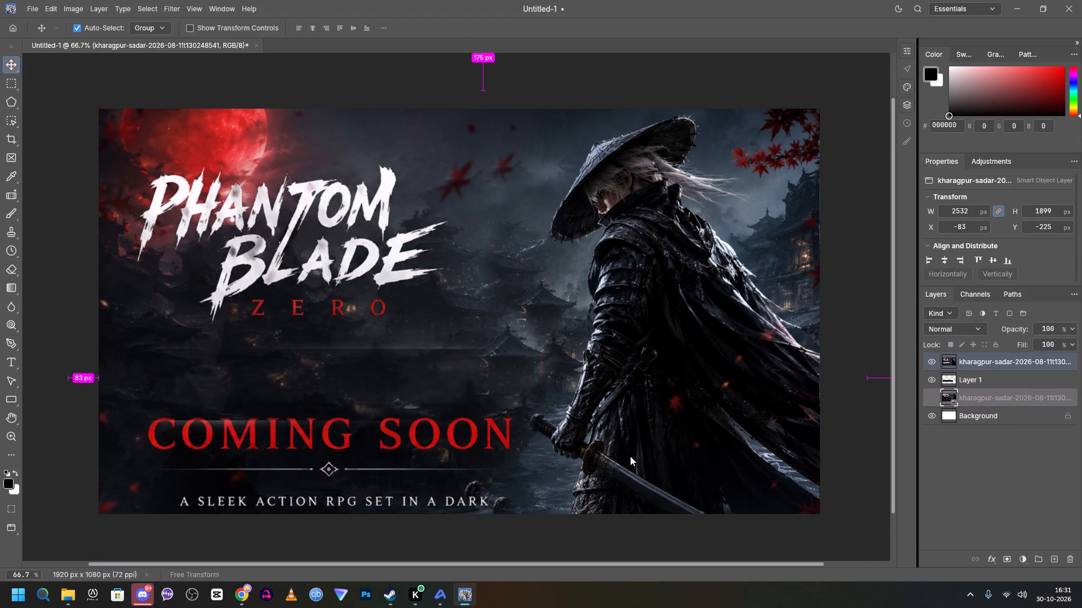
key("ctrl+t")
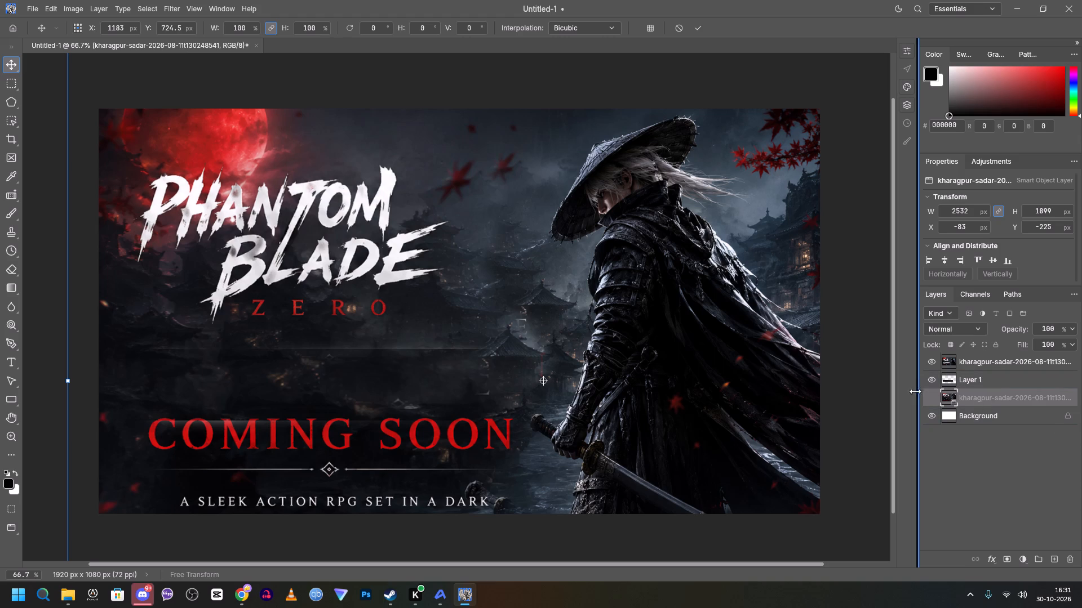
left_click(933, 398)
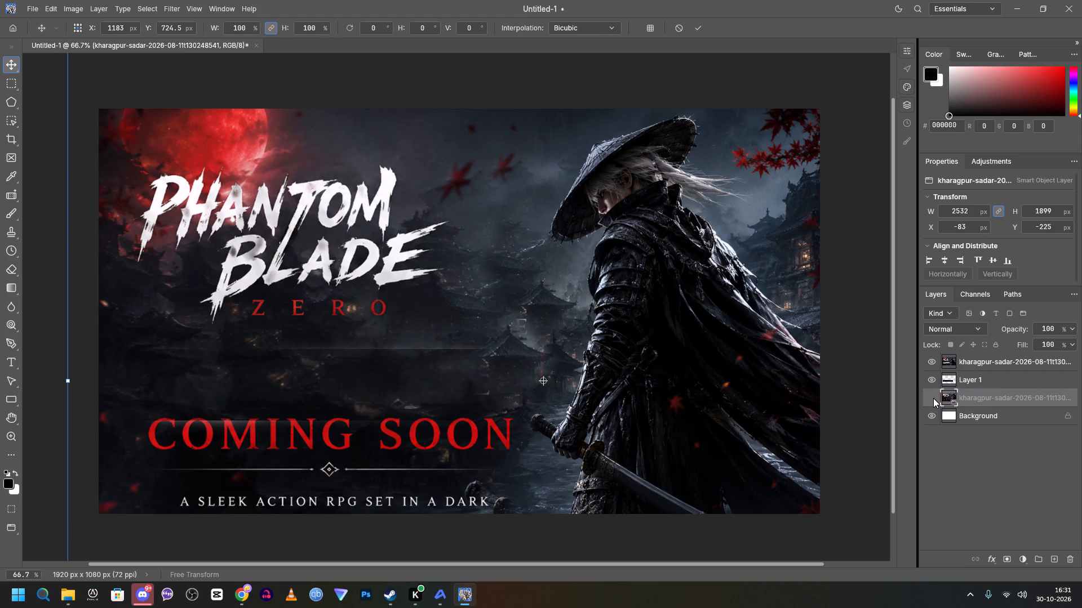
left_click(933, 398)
Stretch only the height of the Layer 1 strip to about 136.6%, extending it above and below the erased gap.
left_click(947, 380)
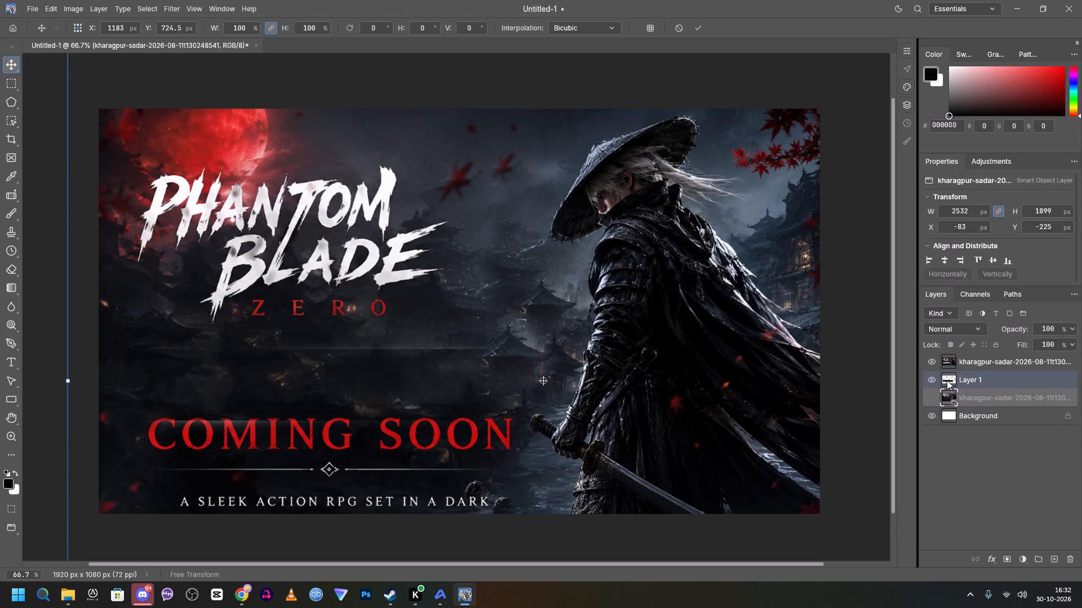
left_click(438, 381)
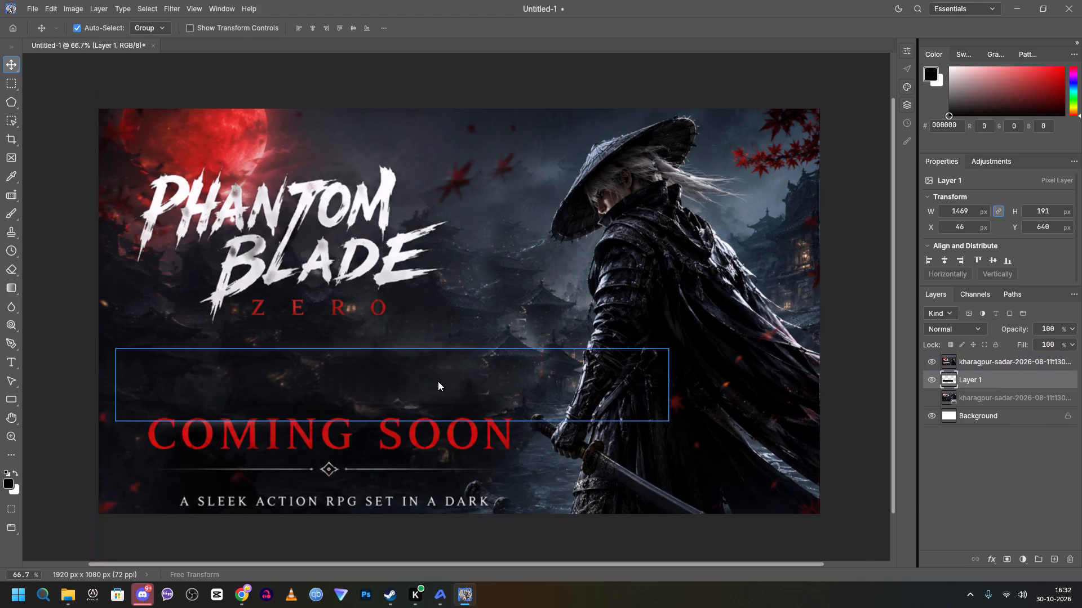
key("ctrl+t")
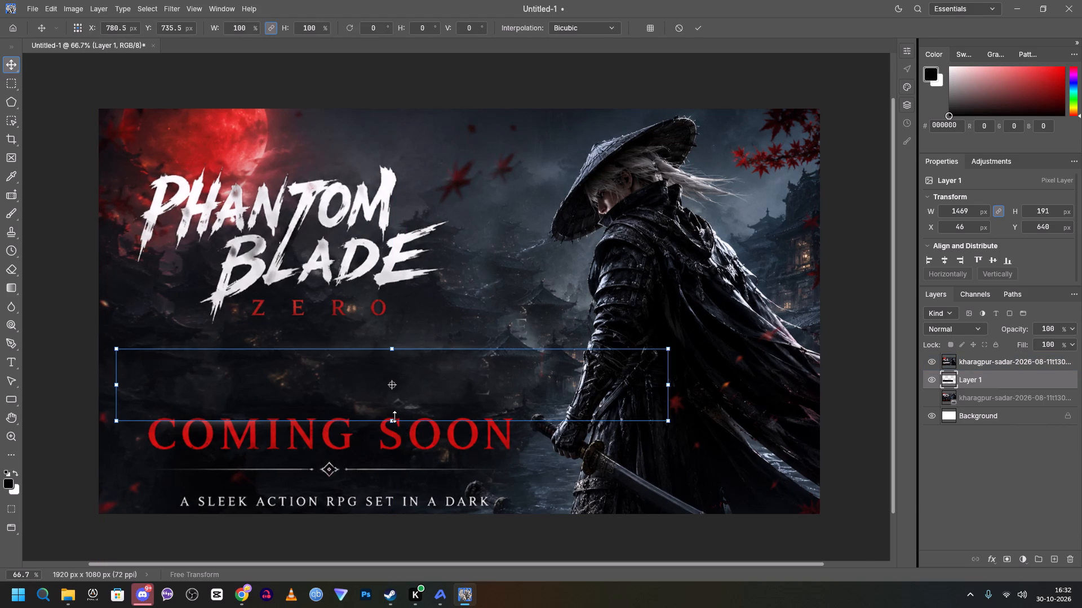
left_click_drag(394, 419, 394, 434, "shift")
left_click_drag(392, 349, 393, 336, "shift")
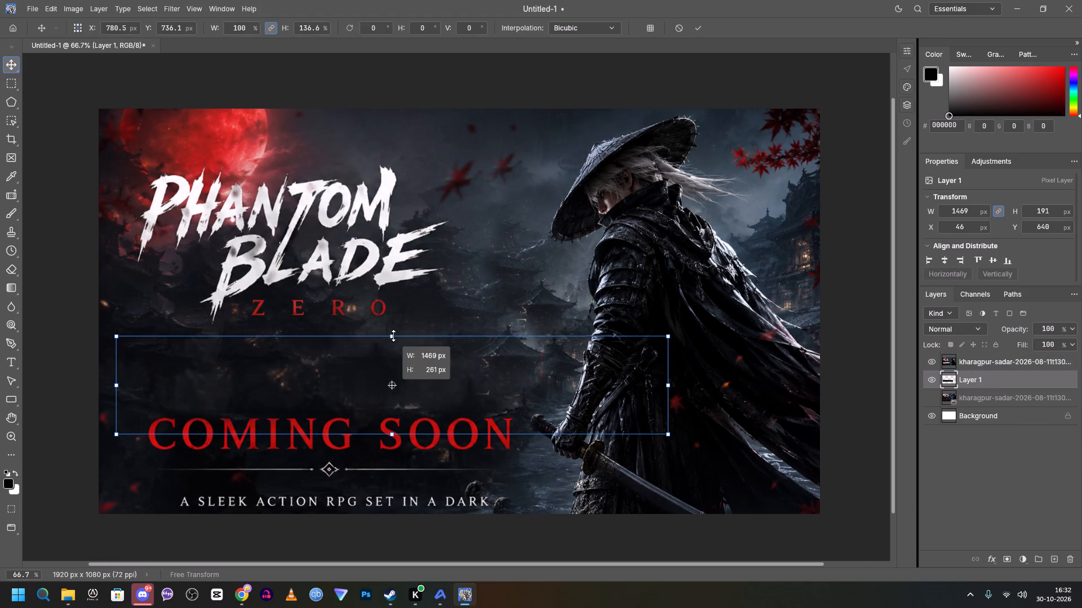
left_click_drag(393, 336, 393, 336, "shift")
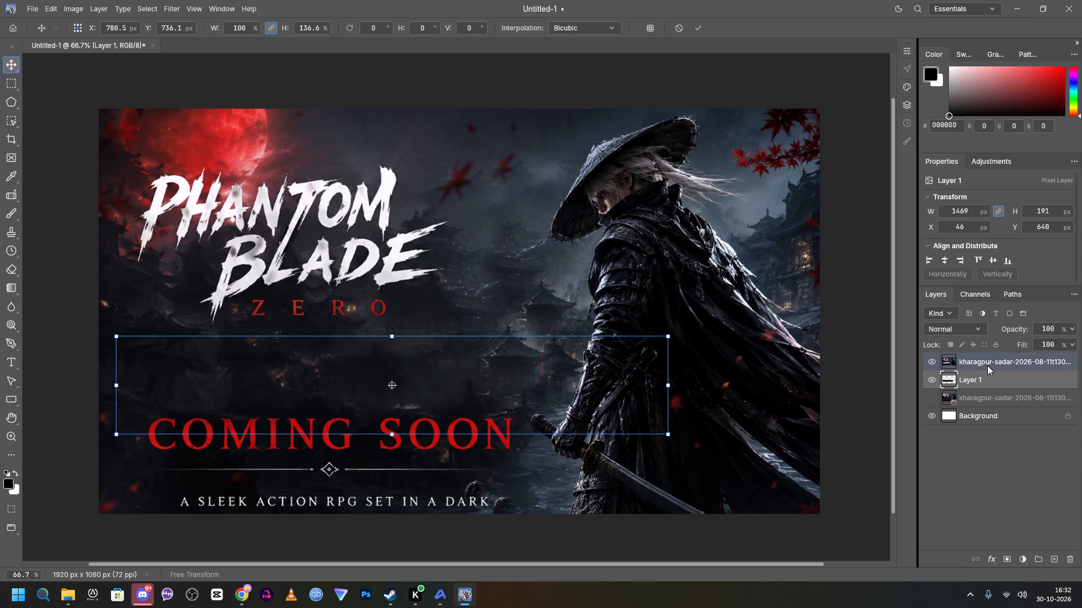
left_click(988, 365)
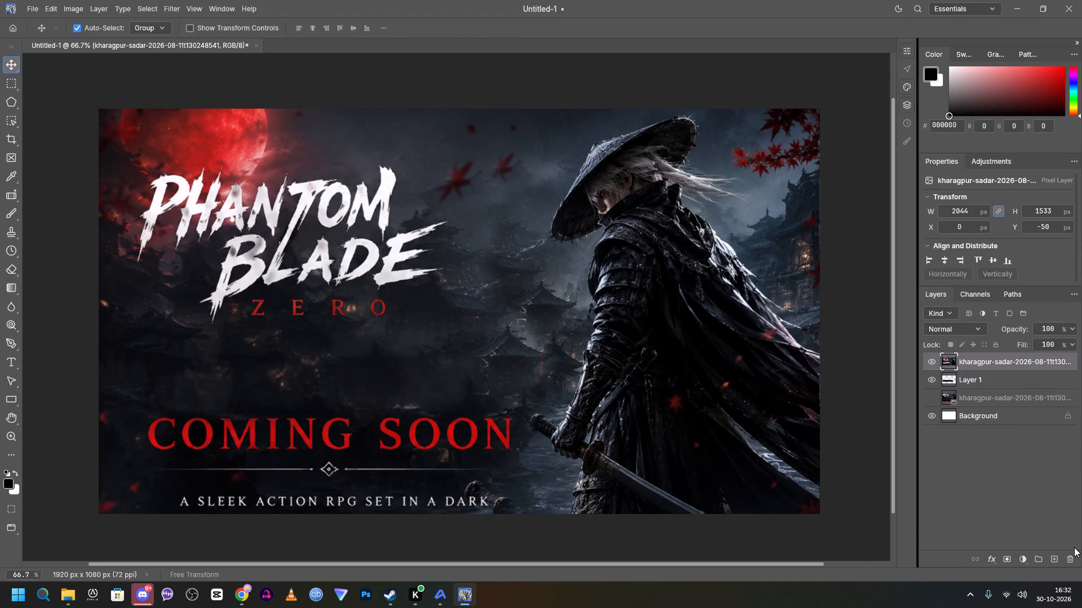
left_click(995, 375)
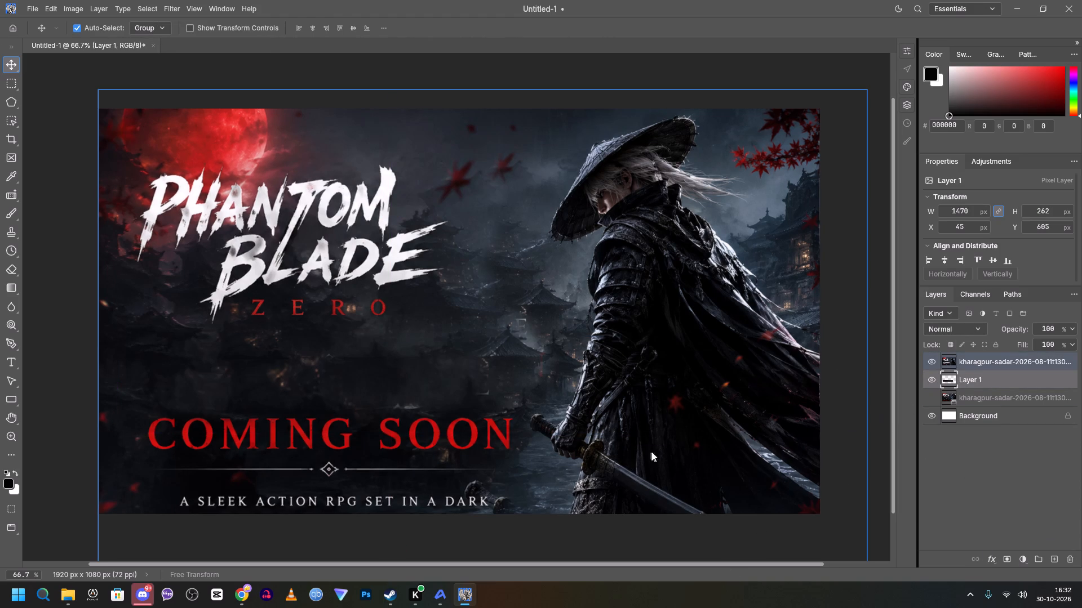
Hide Layer 1 and the merged poster, show the enlarged poster, and move it up to about X -69, Y -618 px.
left_click(1000, 398)
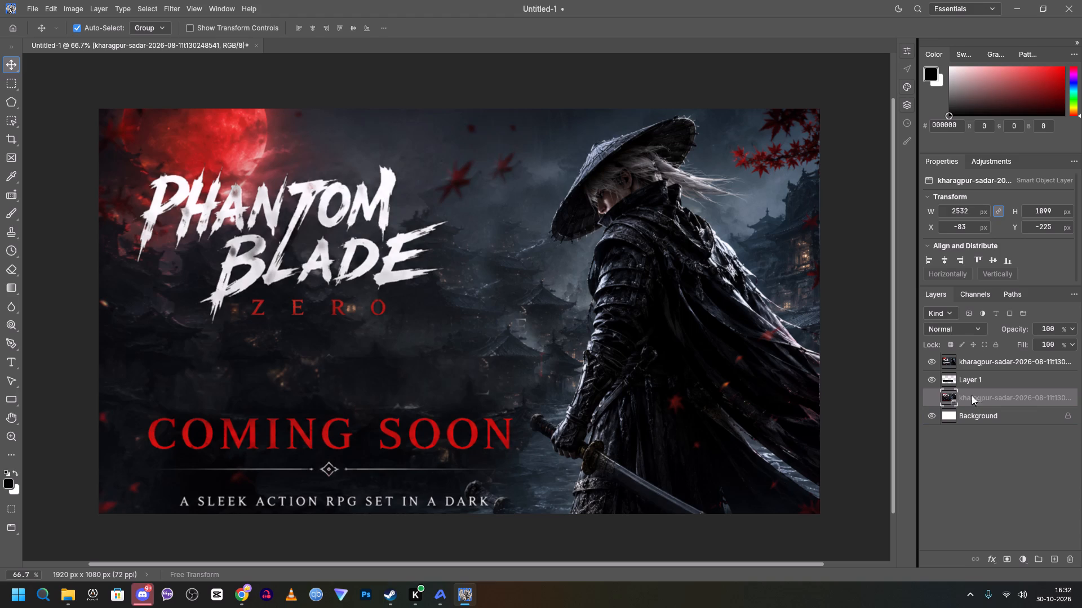
left_click(928, 375)
left_click(930, 357)
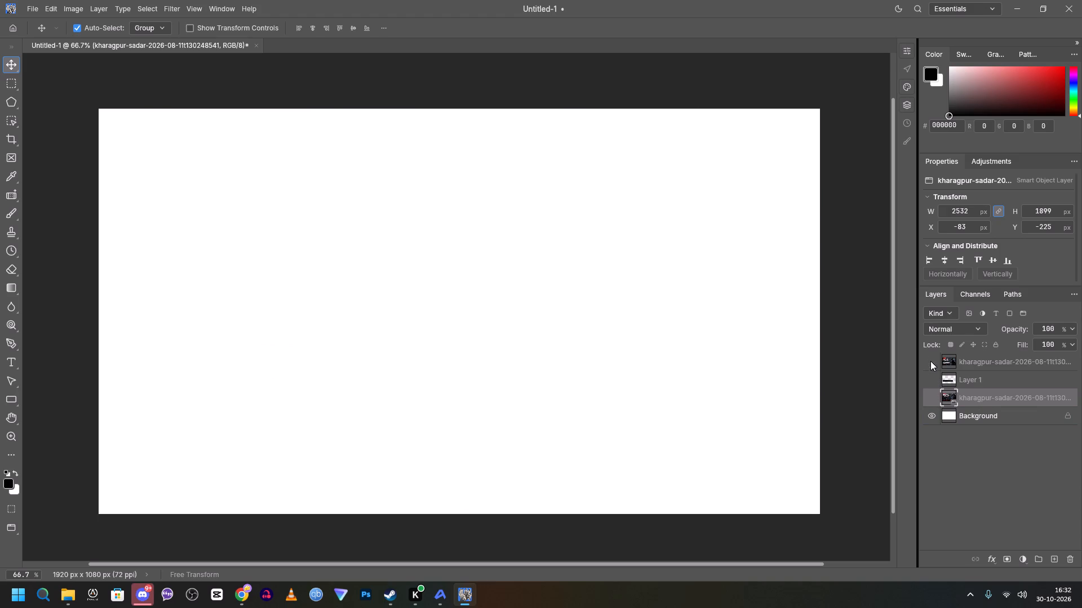
left_click(924, 395)
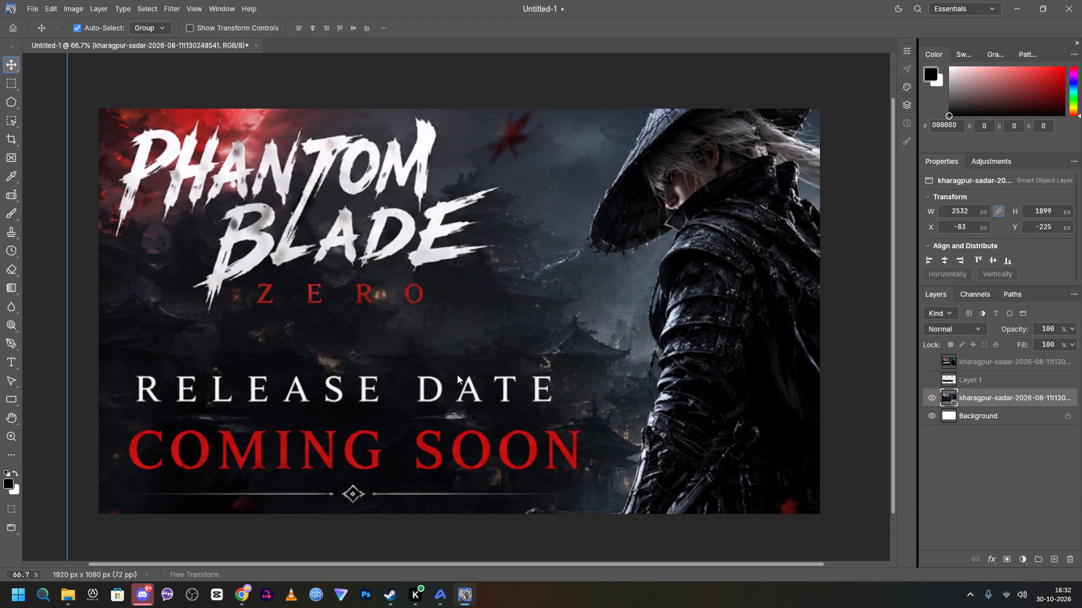
left_click_drag(457, 374, 462, 227)
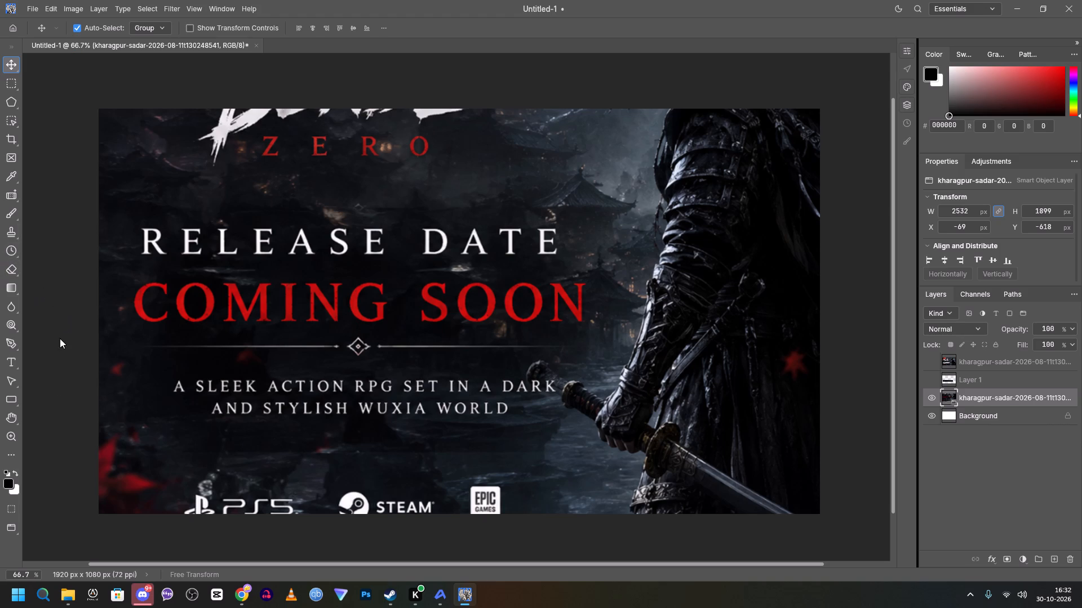
Copy an about 1197 × 165 px rectangular strip of background between the tagline and the platform logos onto a new layer.
right_click(13, 286)
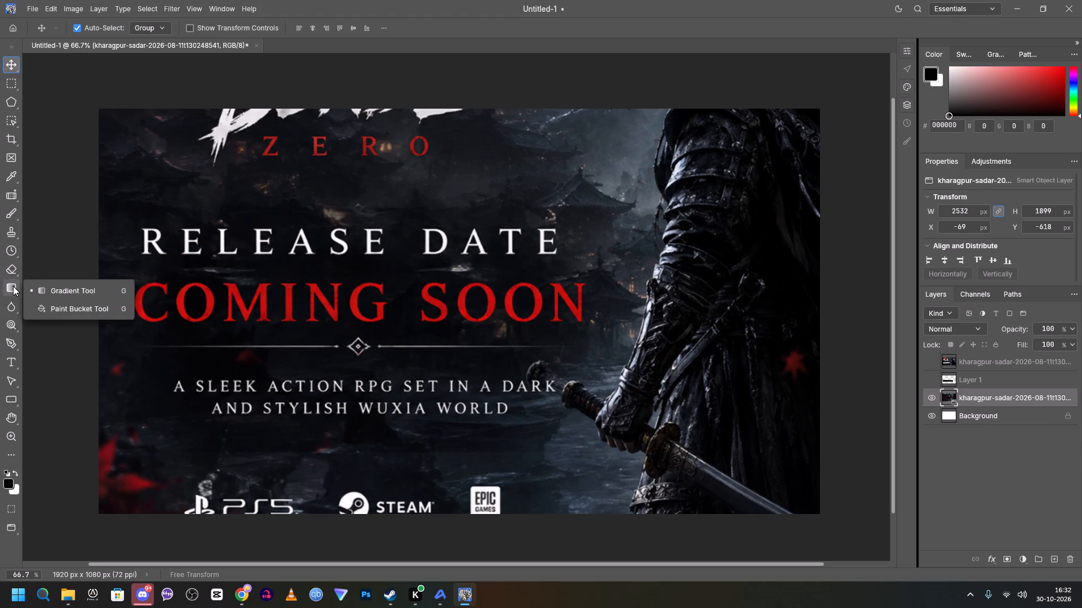
left_click(8, 79)
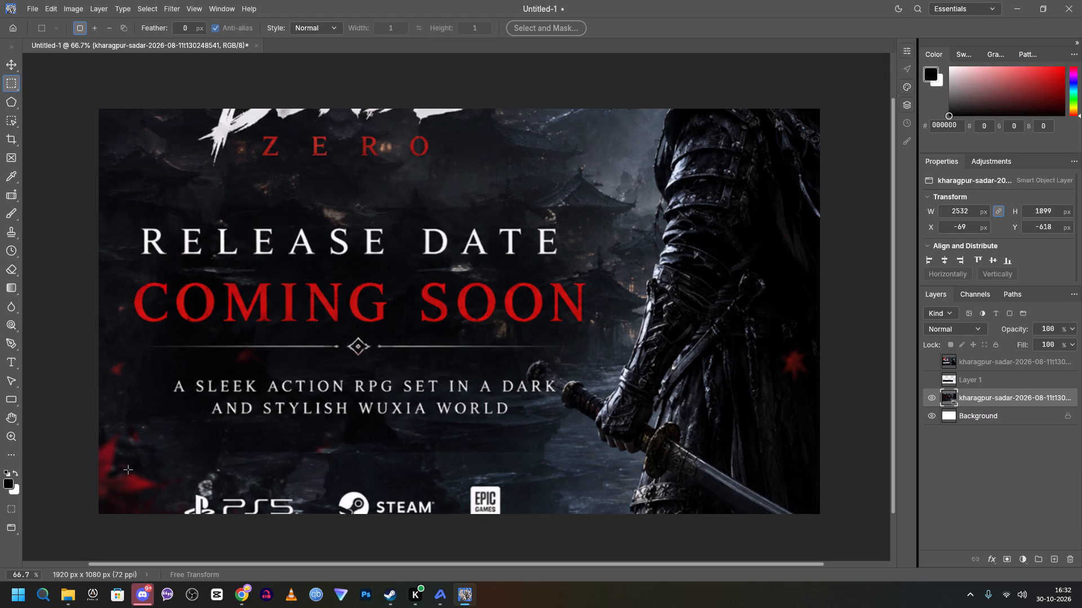
left_click_drag(127, 480, 417, 483)
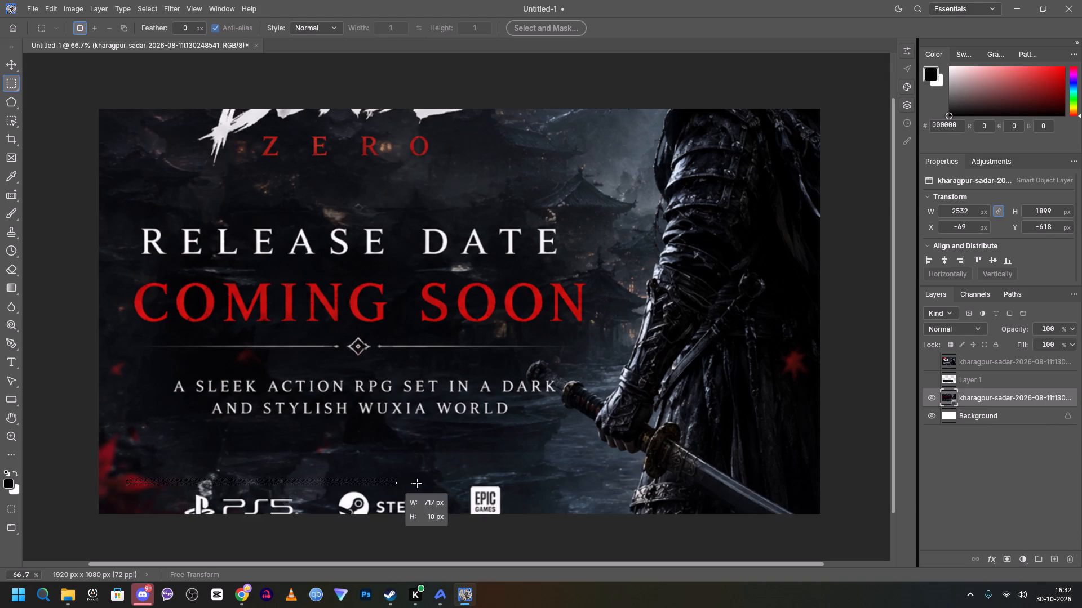
left_click_drag(417, 483, 577, 433)
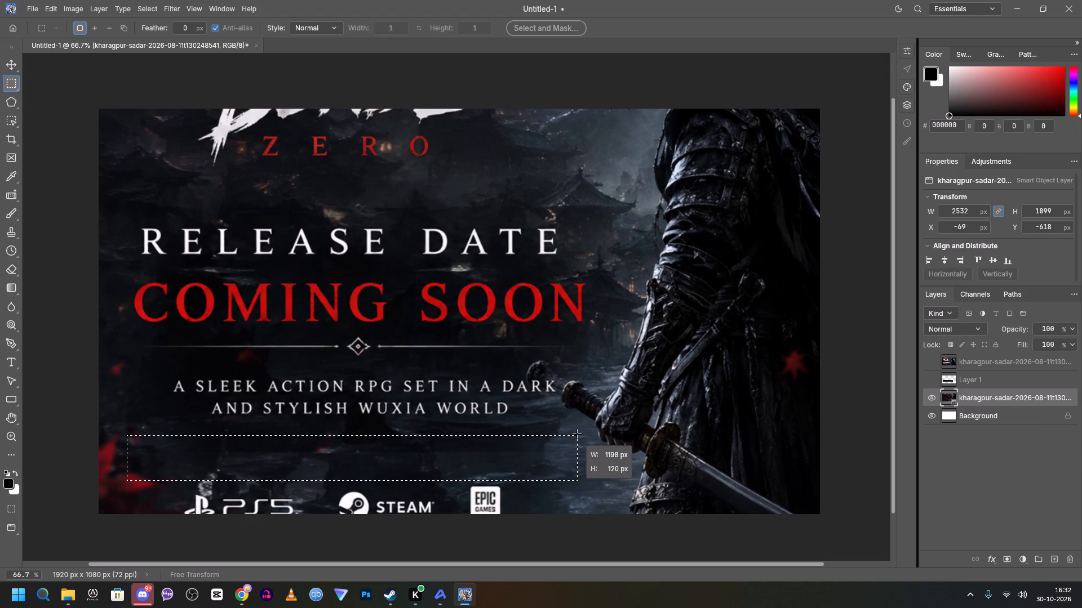
left_click_drag(577, 433, 576, 421)
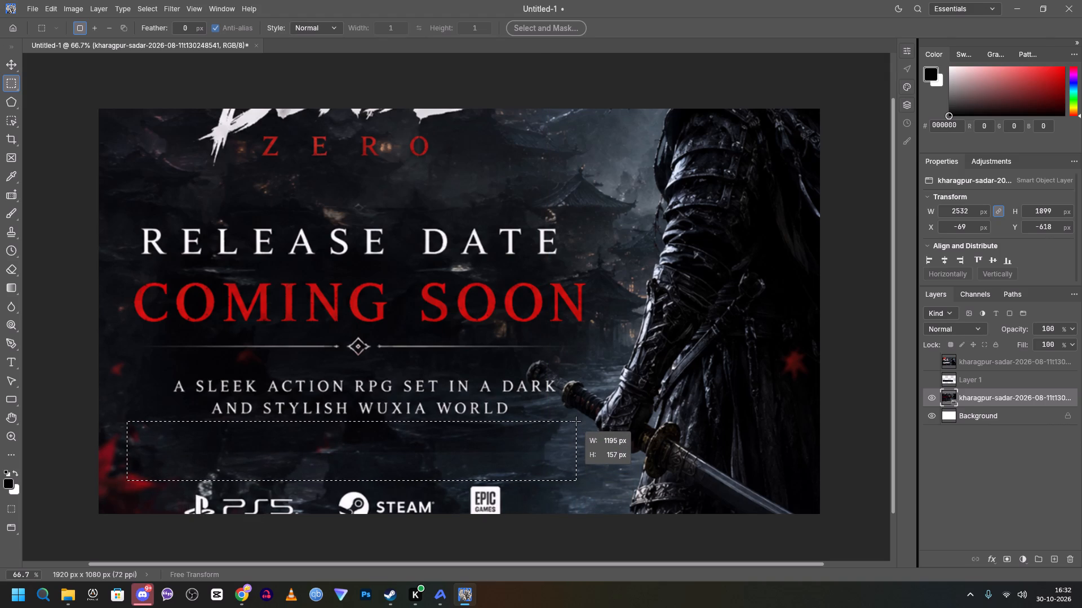
left_click_drag(576, 421, 577, 418)
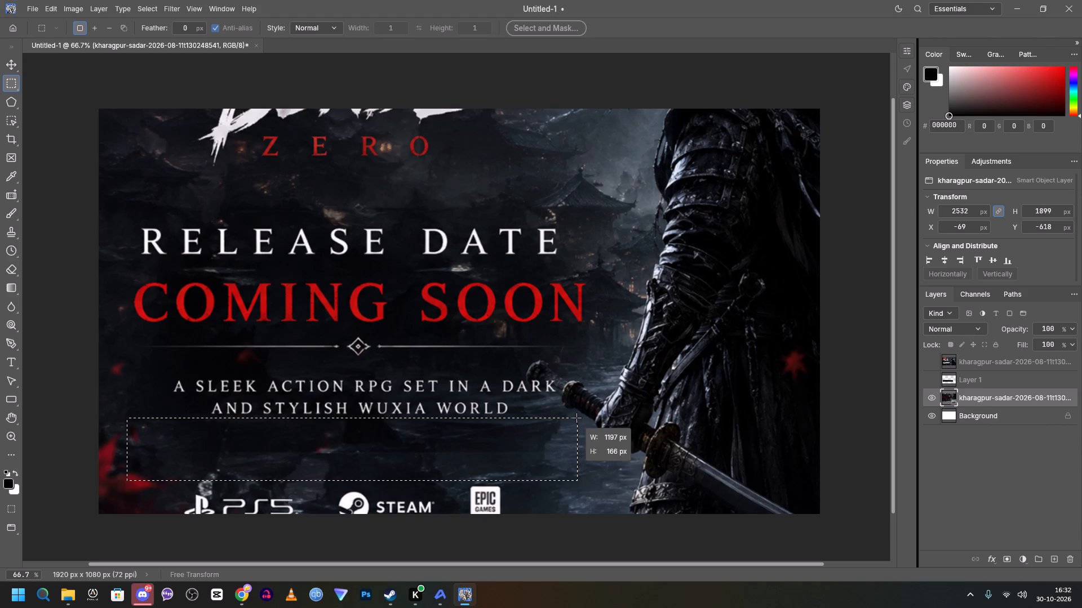
left_click_drag(577, 418, 577, 418)
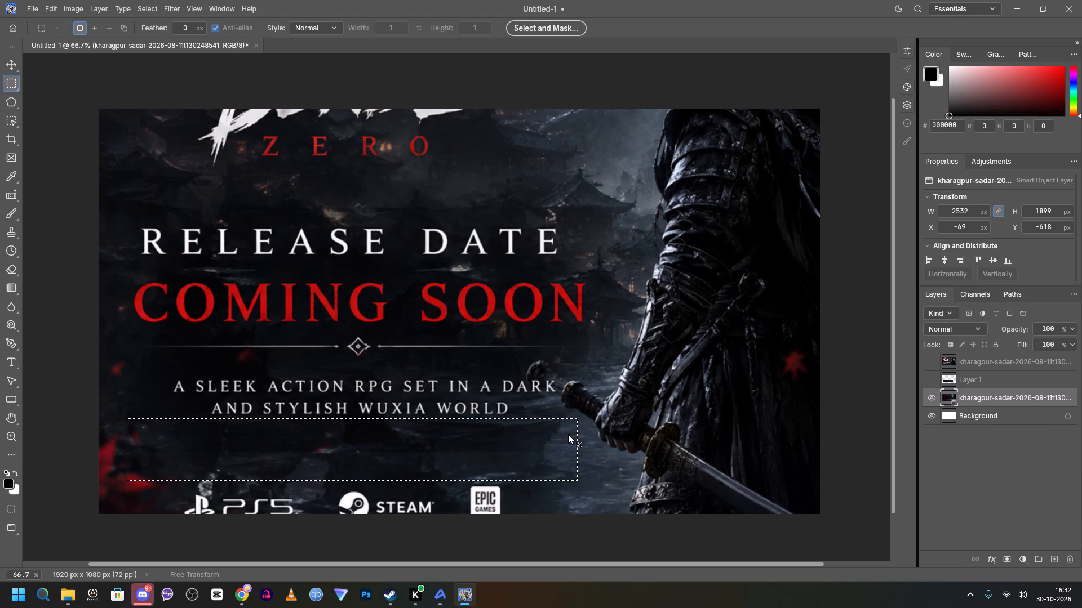
key("ctrl+c")
key("ctrl+v")
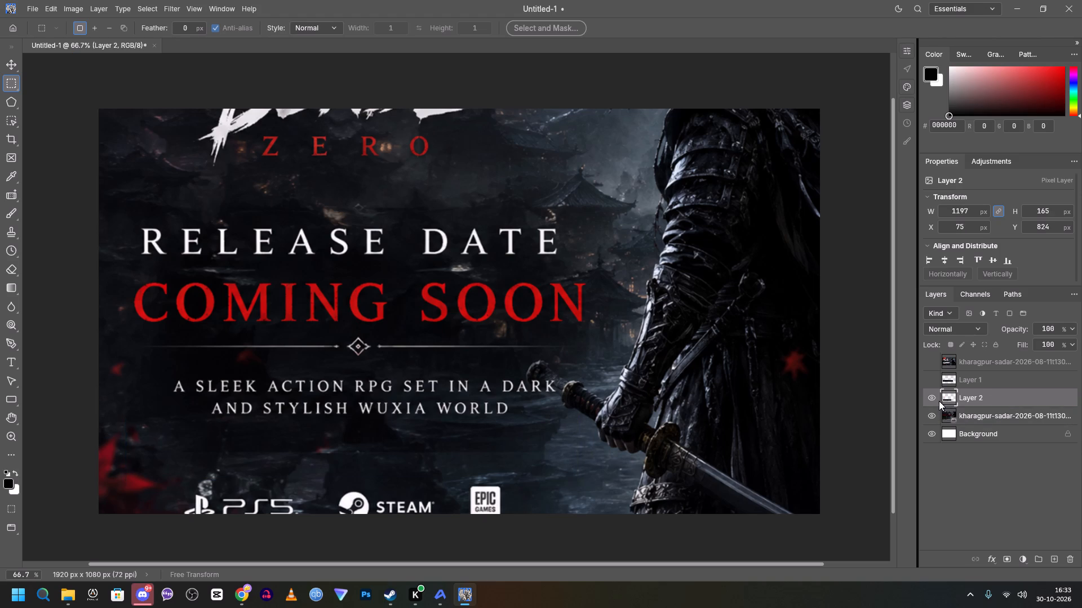
Show the merged poster layer and Layer 1 again.
left_click(932, 361)
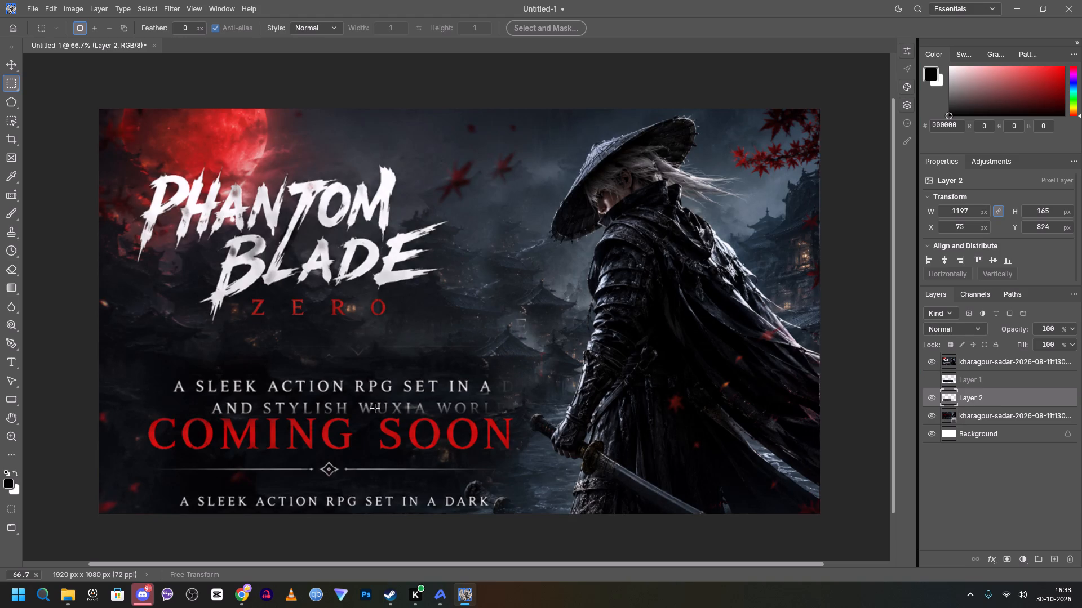
left_click(932, 378)
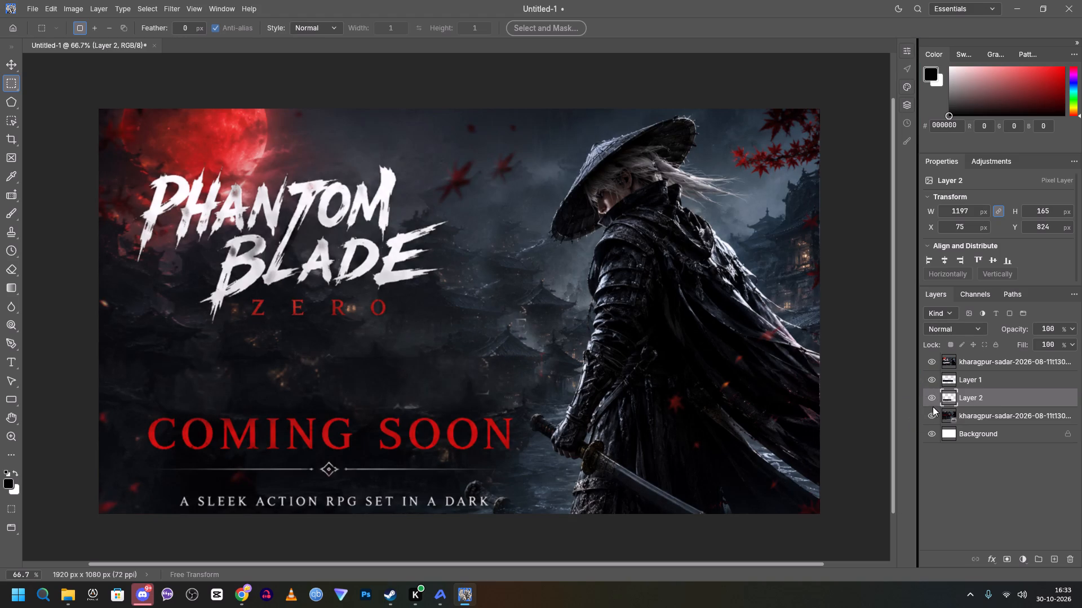
Erase the letters OON of the COMING SOON heading on the merged poster layer with the 140 px eraser.
left_click(11, 71)
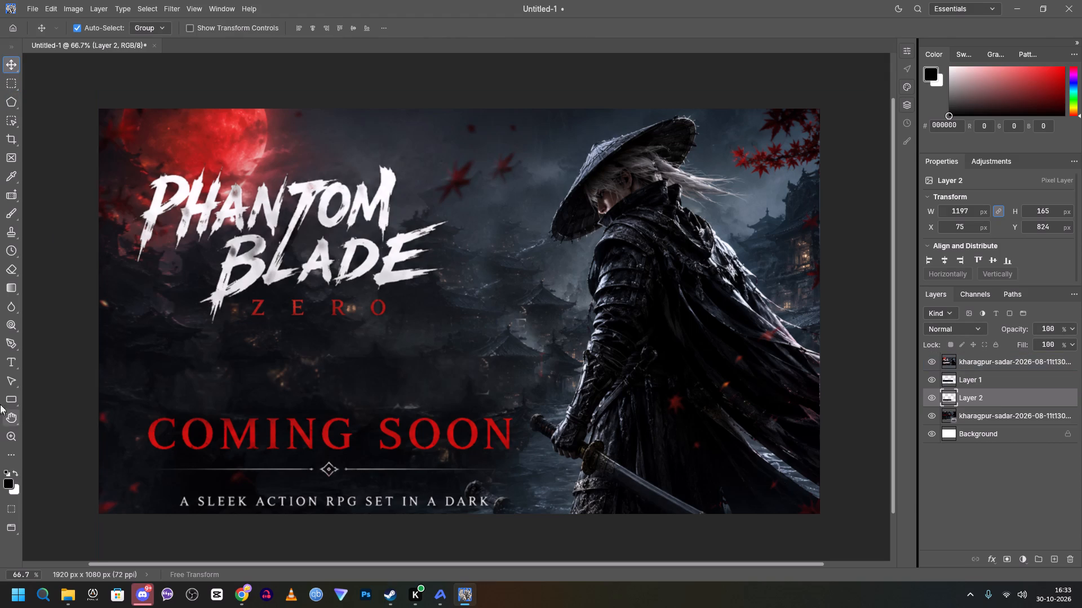
left_click(8, 265)
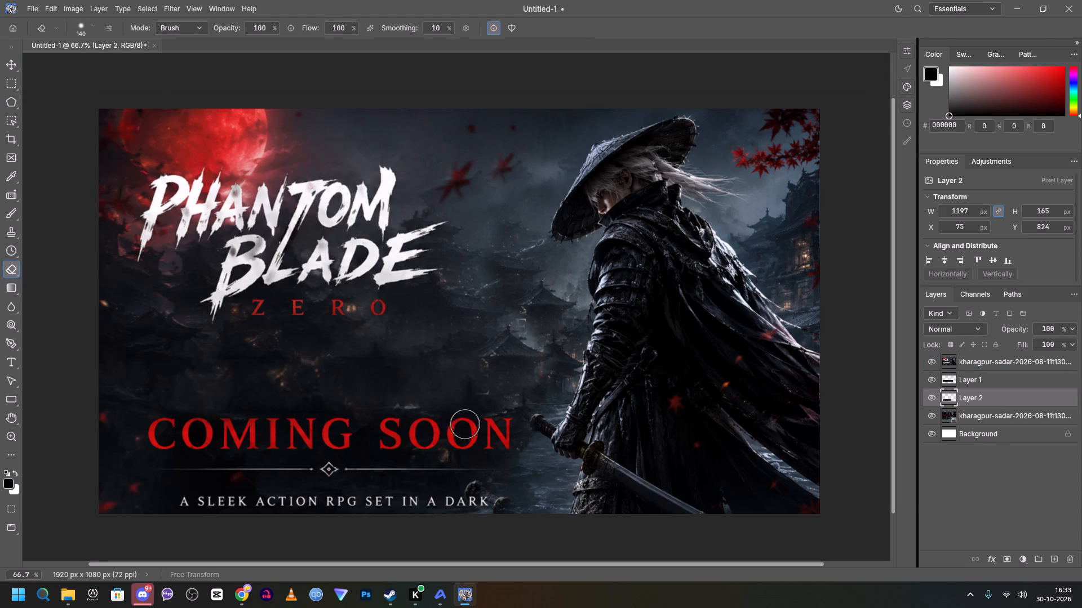
left_click_drag(496, 430, 499, 437)
key("ctrl+z")
left_click(992, 359)
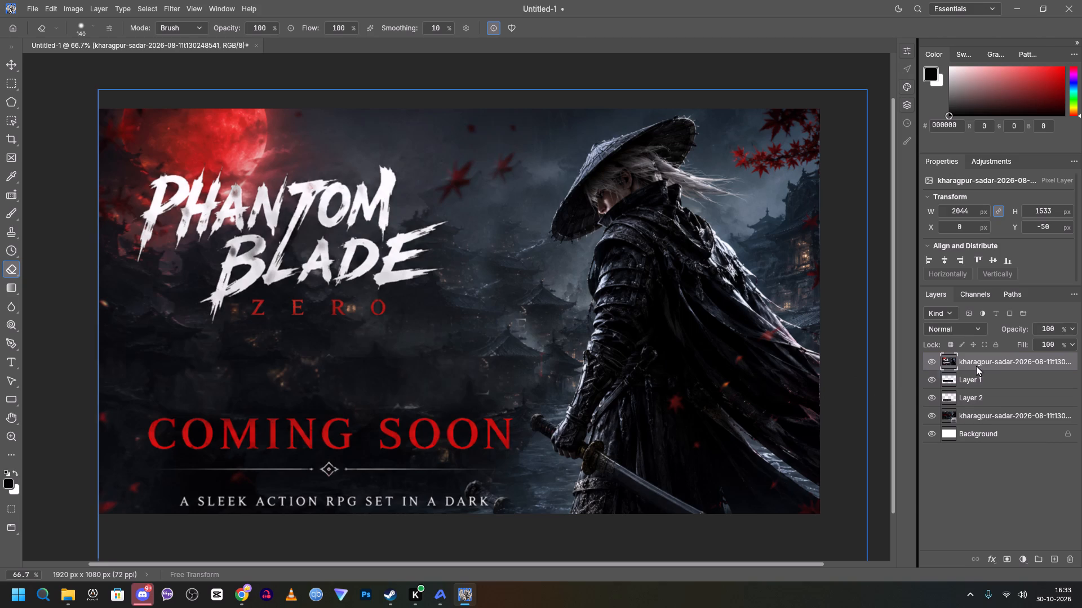
left_click_drag(499, 427, 499, 440)
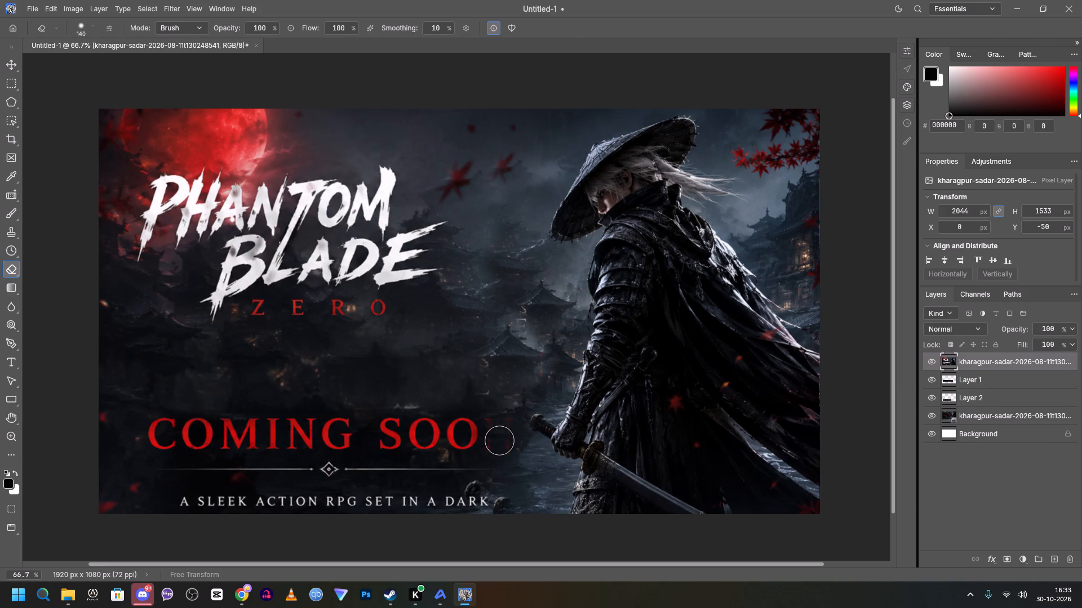
left_click_drag(499, 440, 436, 441)
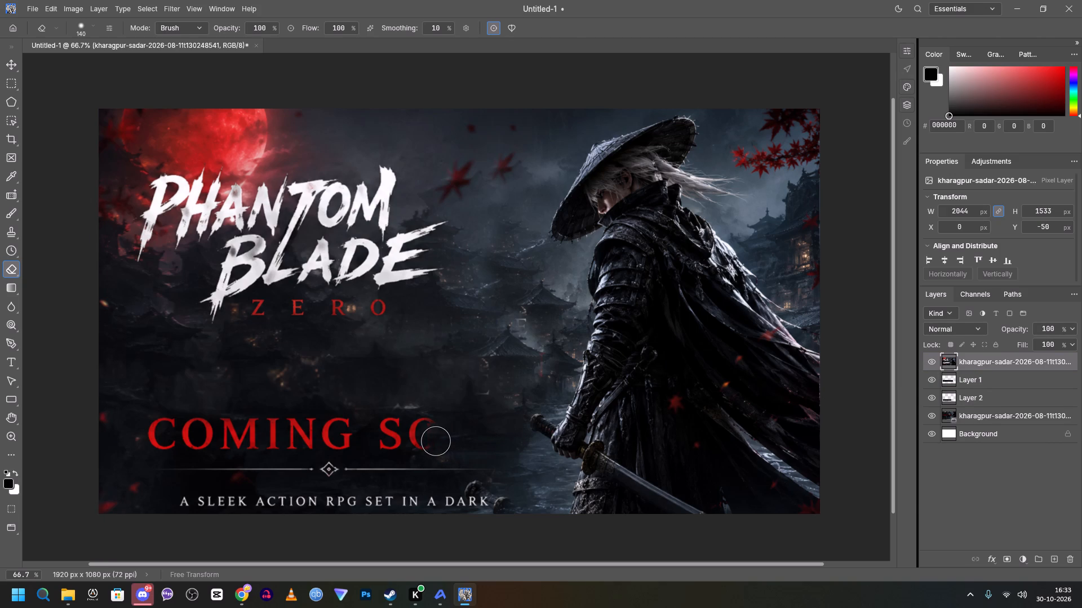
left_click_drag(436, 441, 400, 436)
Reduce the eraser size to 67 px and erase the remaining COMING S lettering from the merged poster layer.
right_click(400, 436)
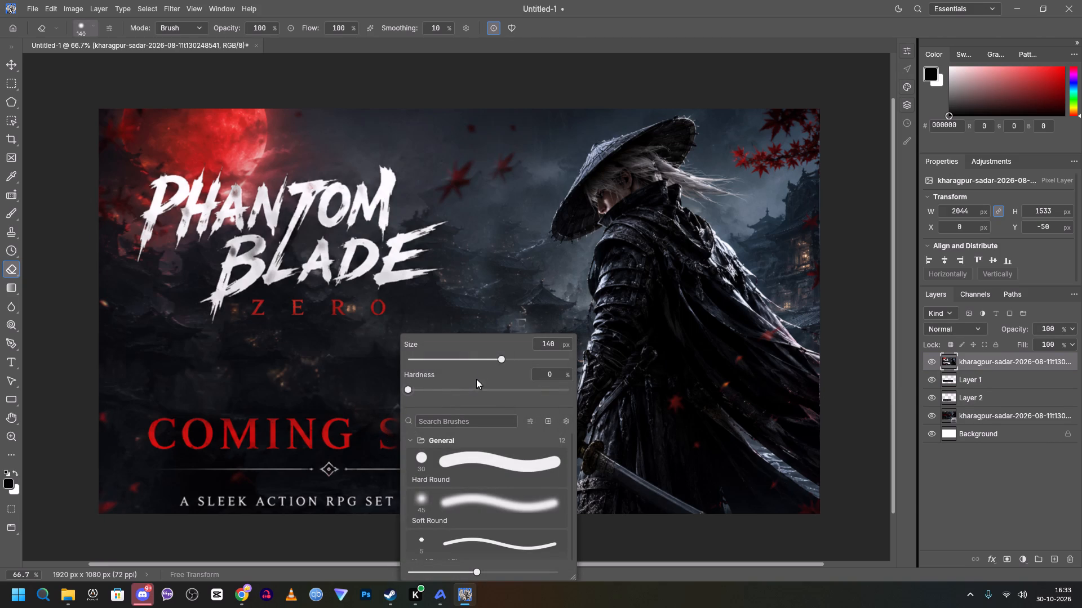
left_click(487, 357)
left_click_drag(375, 426, 403, 424)
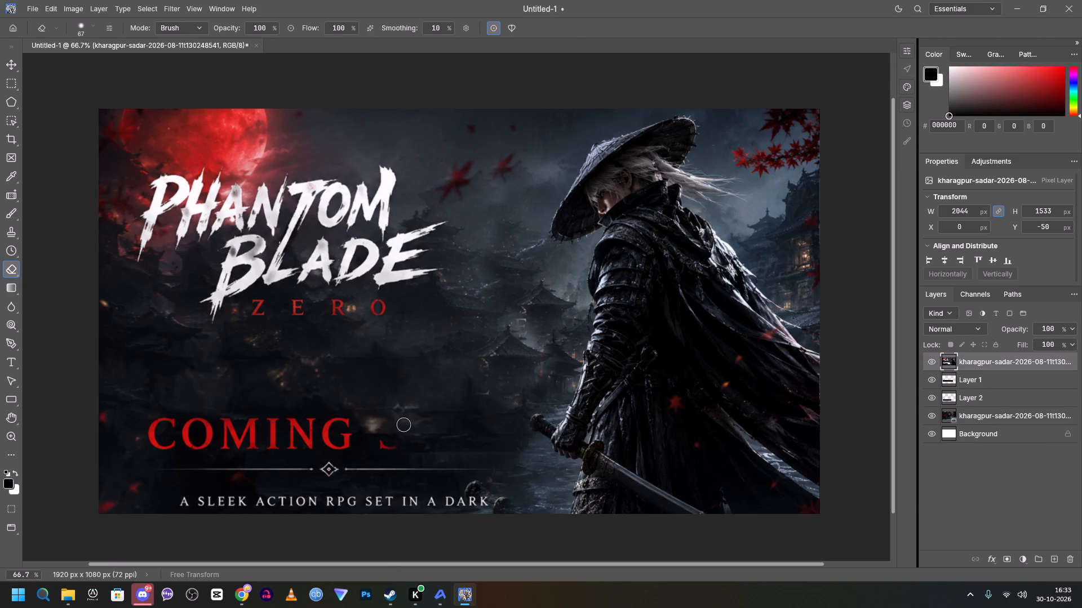
left_click_drag(403, 424, 337, 426)
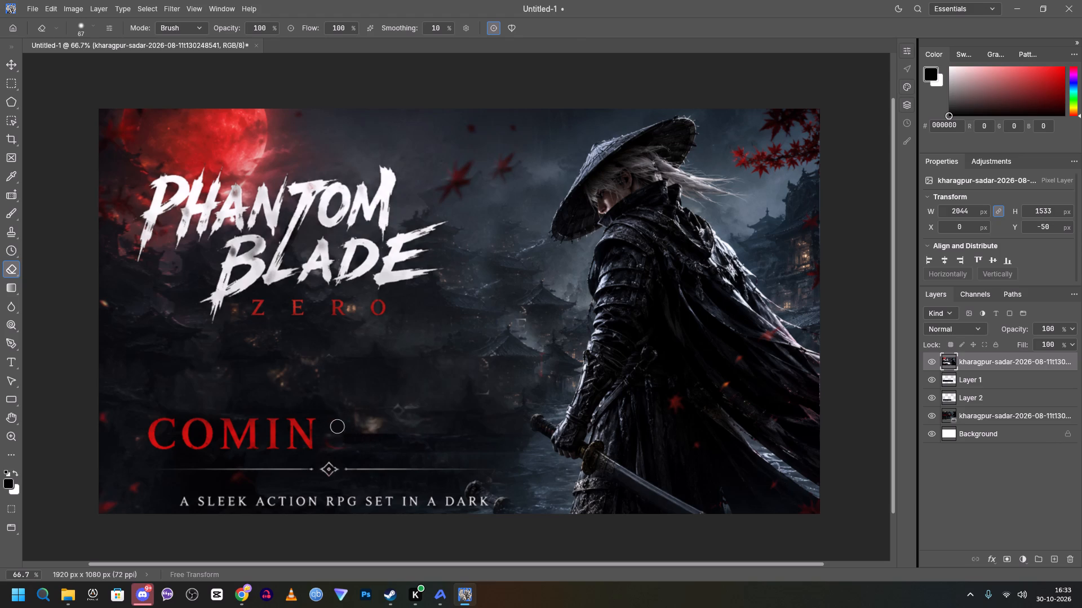
left_click_drag(337, 426, 320, 445)
left_click_drag(320, 445, 311, 445)
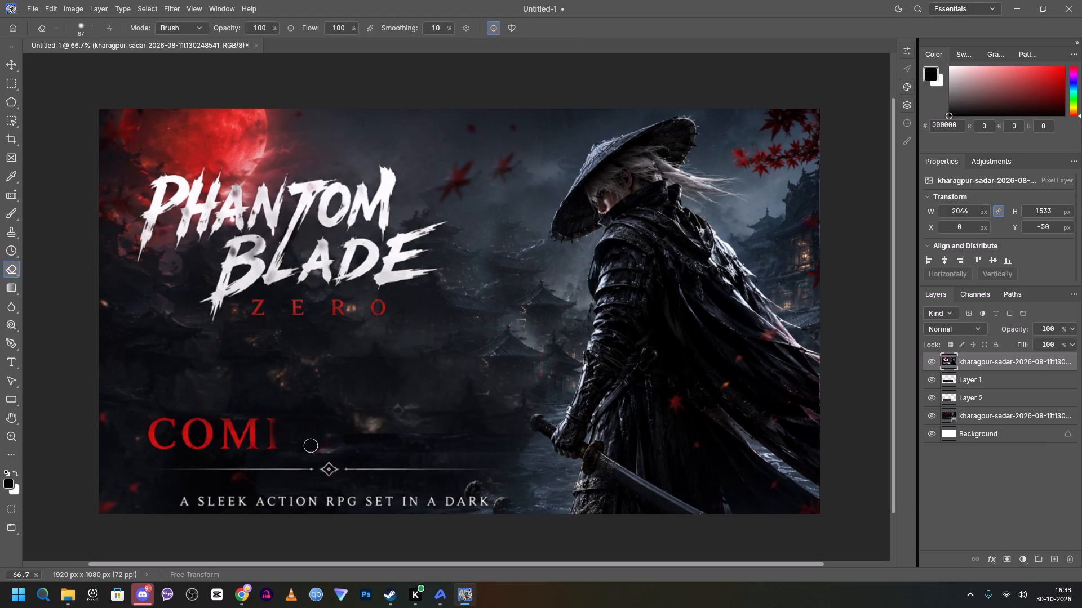
left_click_drag(311, 445, 168, 424)
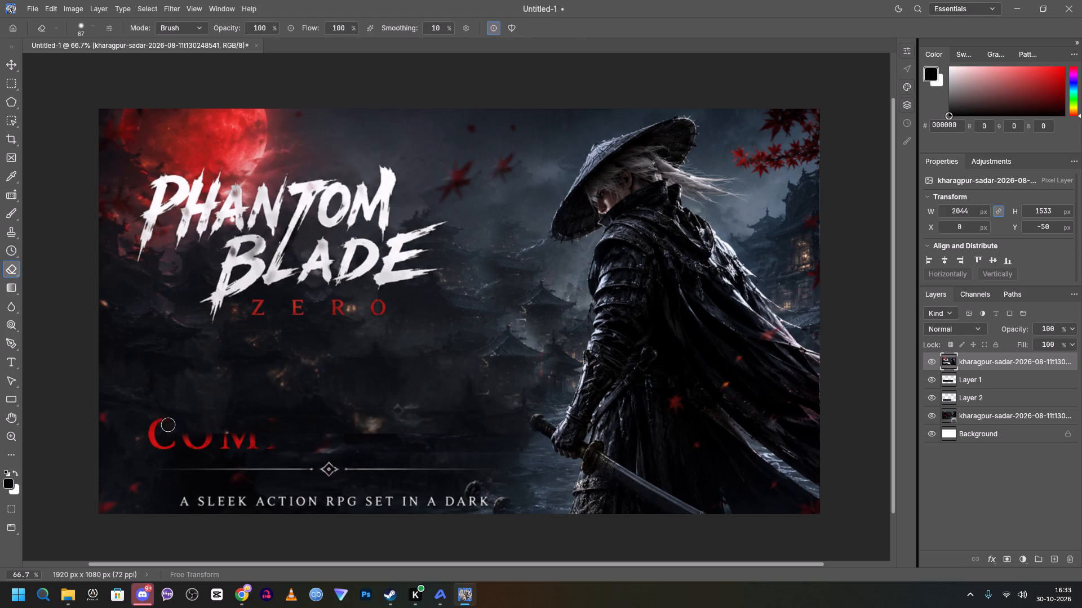
left_click_drag(168, 424, 260, 440)
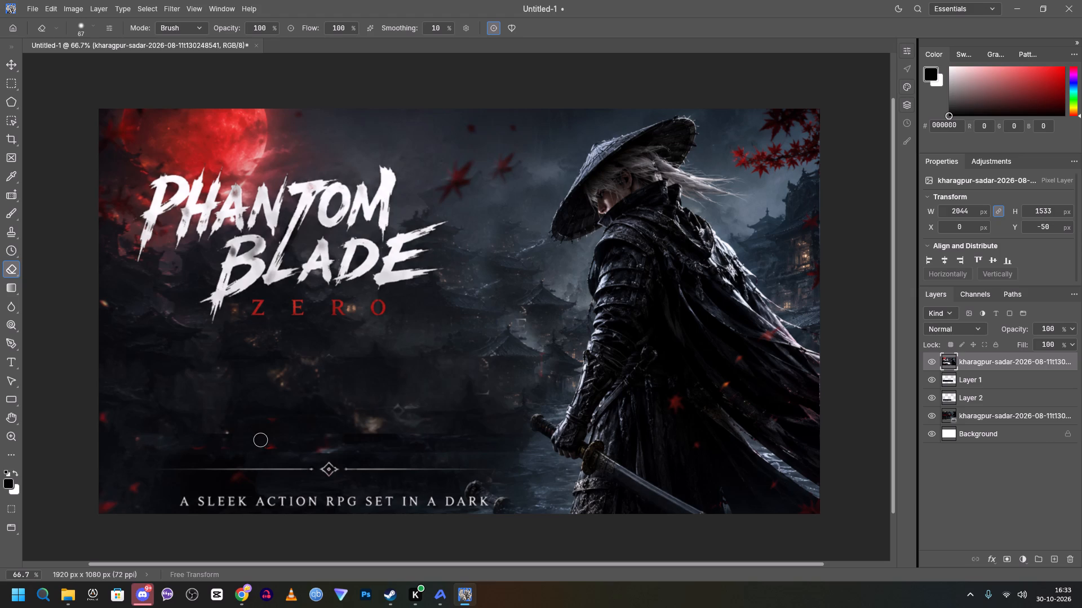
left_click_drag(260, 440, 276, 428)
Erase the diamond divider line and the tagline beneath it from the merged poster layer.
left_click_drag(156, 468, 325, 471)
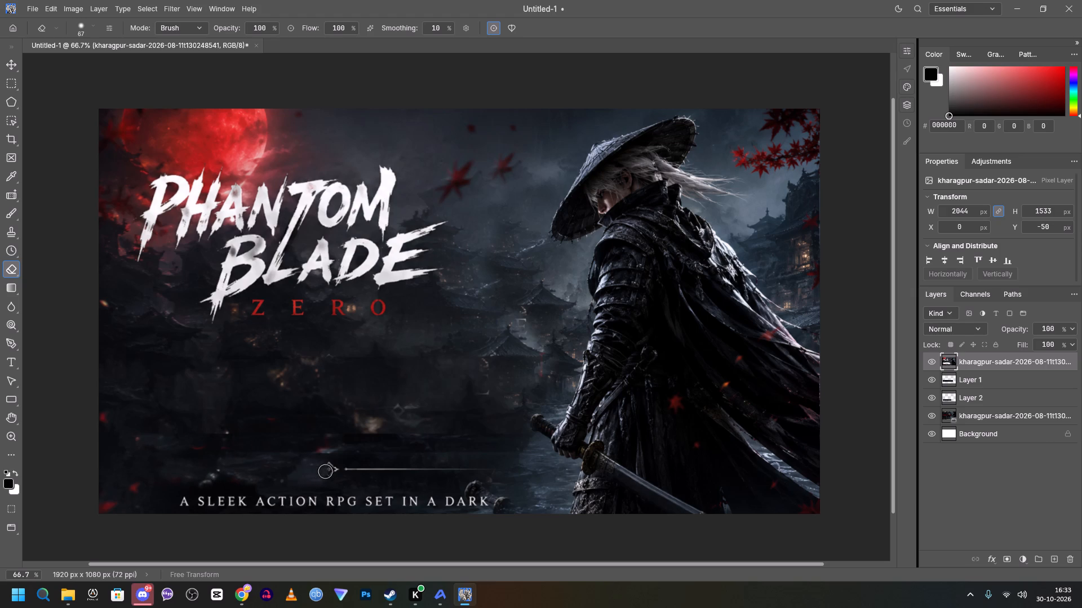
left_click_drag(325, 471, 489, 475)
left_click_drag(487, 501, 394, 504)
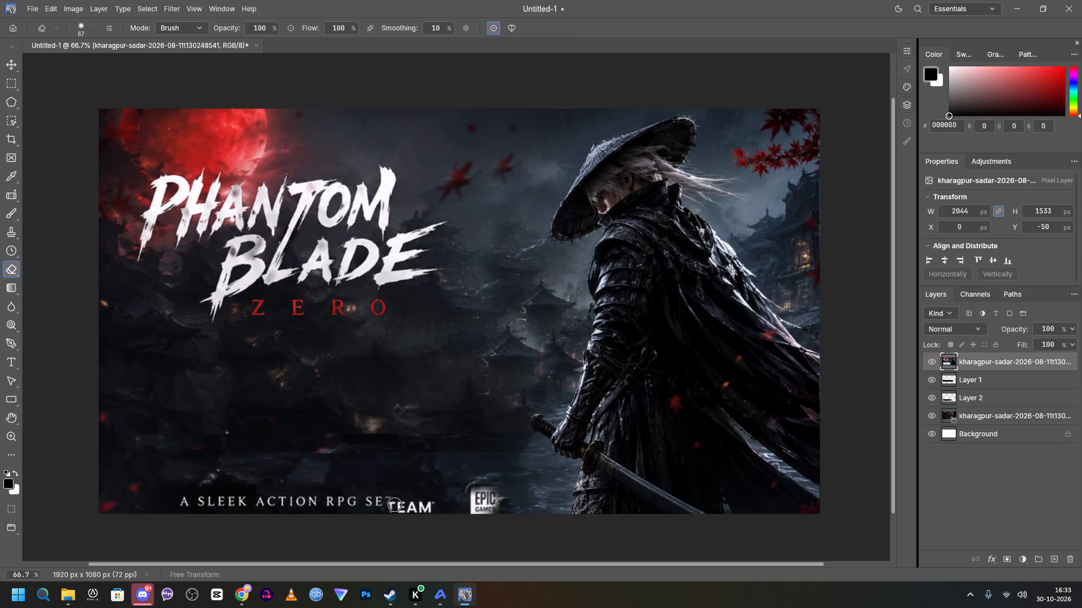
left_click_drag(394, 504, 195, 506)
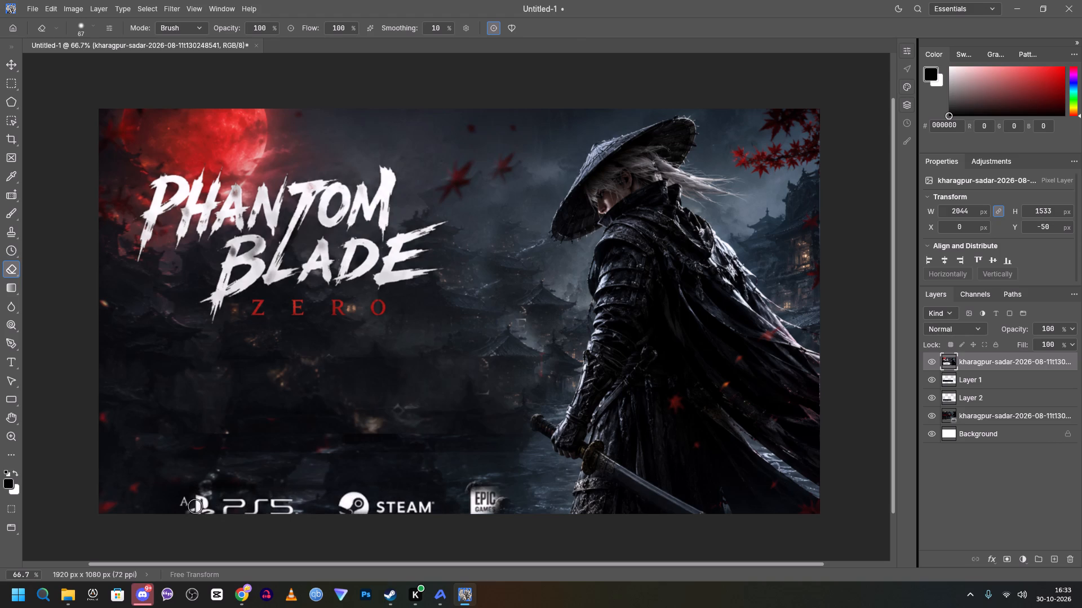
left_click_drag(195, 506, 183, 500)
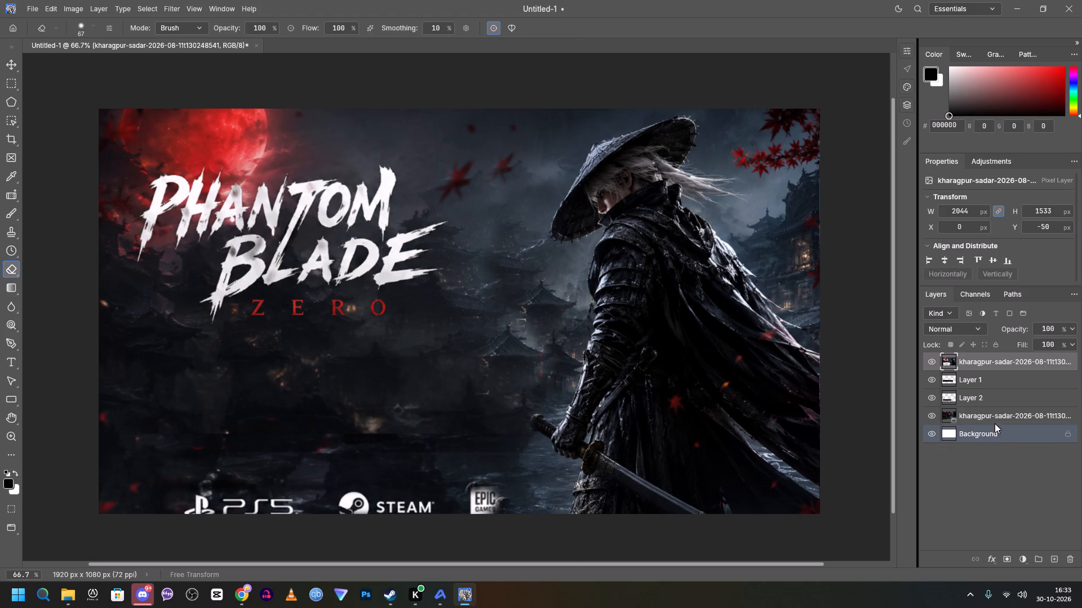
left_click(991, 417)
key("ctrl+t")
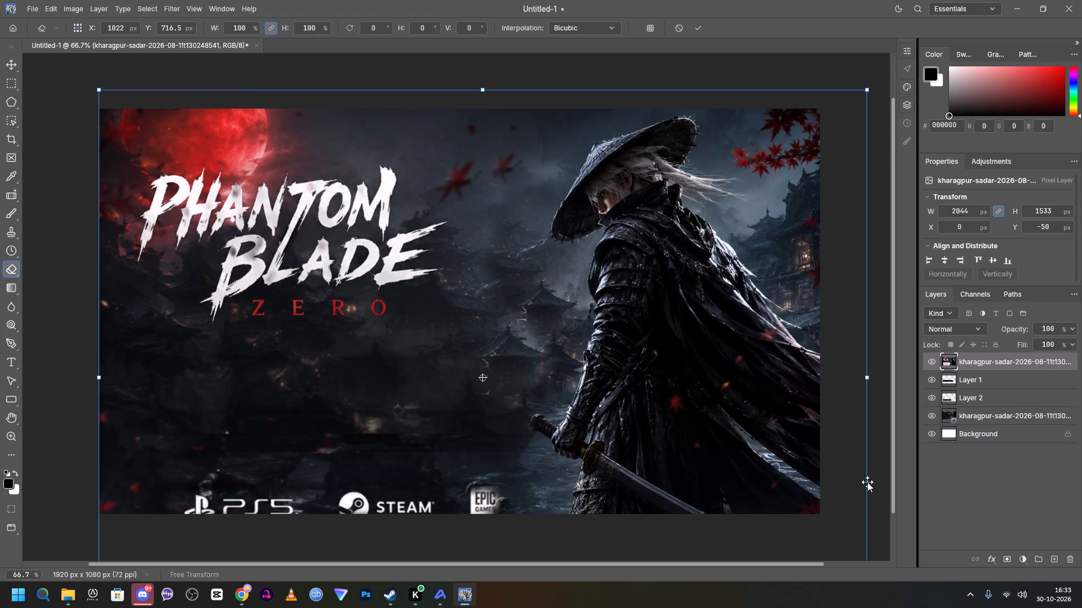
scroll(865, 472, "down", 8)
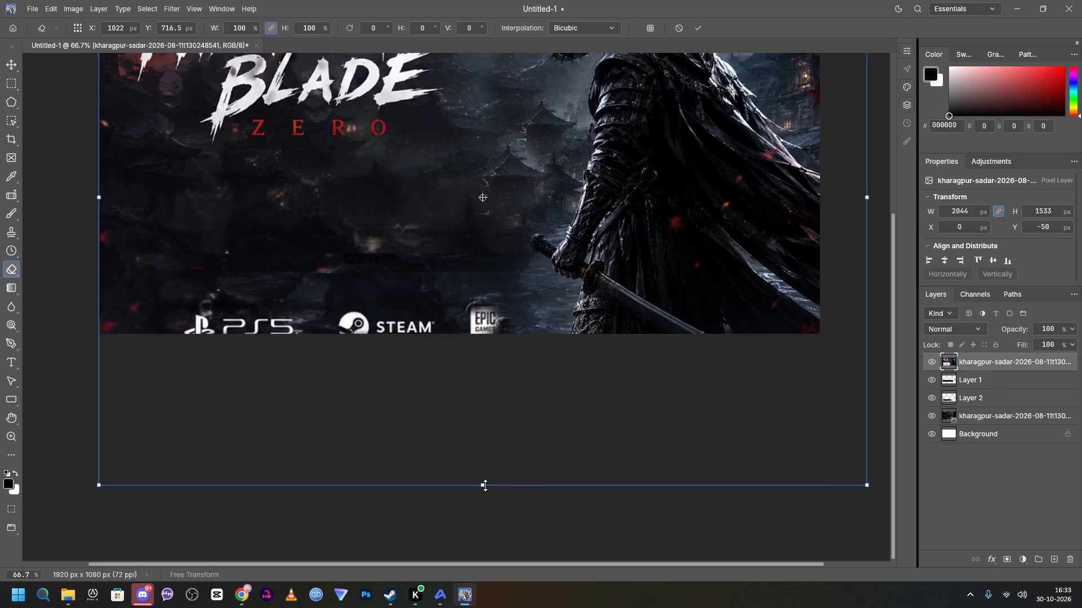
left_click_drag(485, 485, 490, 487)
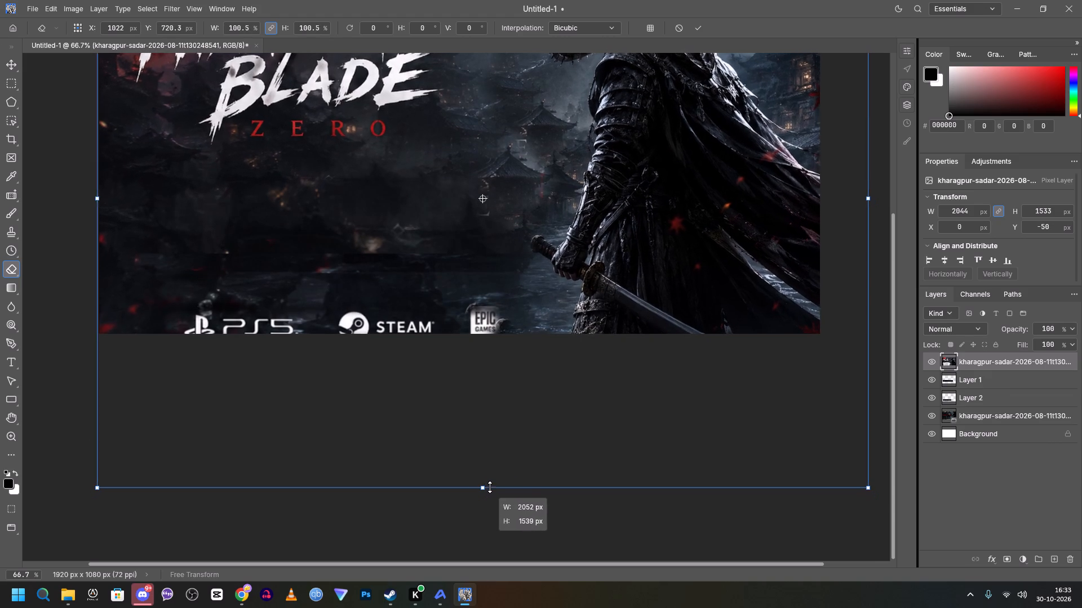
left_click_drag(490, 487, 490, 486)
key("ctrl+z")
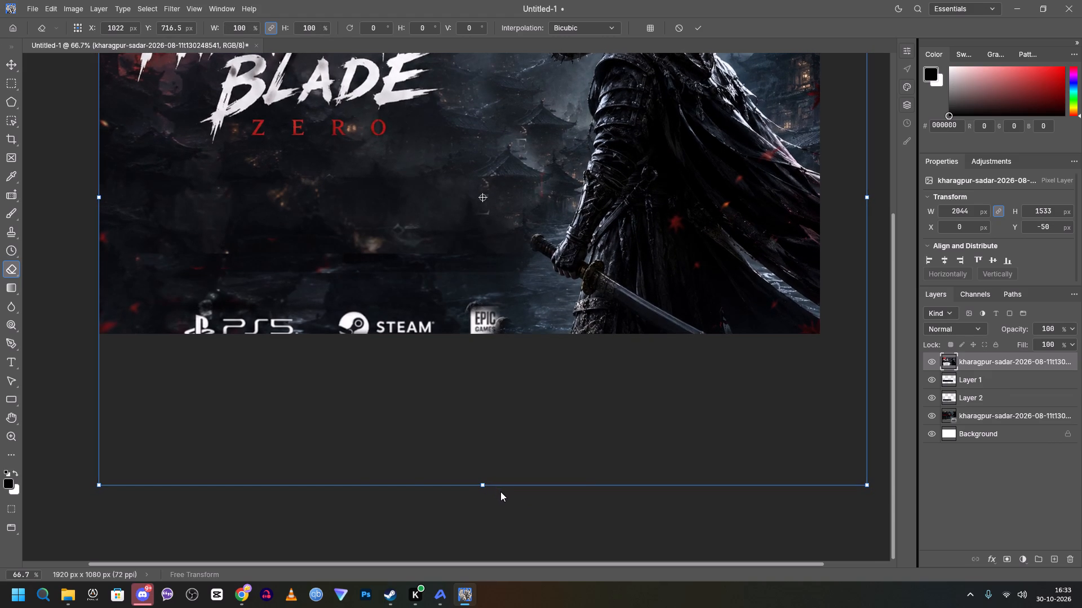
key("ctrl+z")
Scale the enlarged poster layer proportionally to about 104.9%, extending it downward until its platform logos leave the canvas, and reselect the merged poster.
left_click(974, 425)
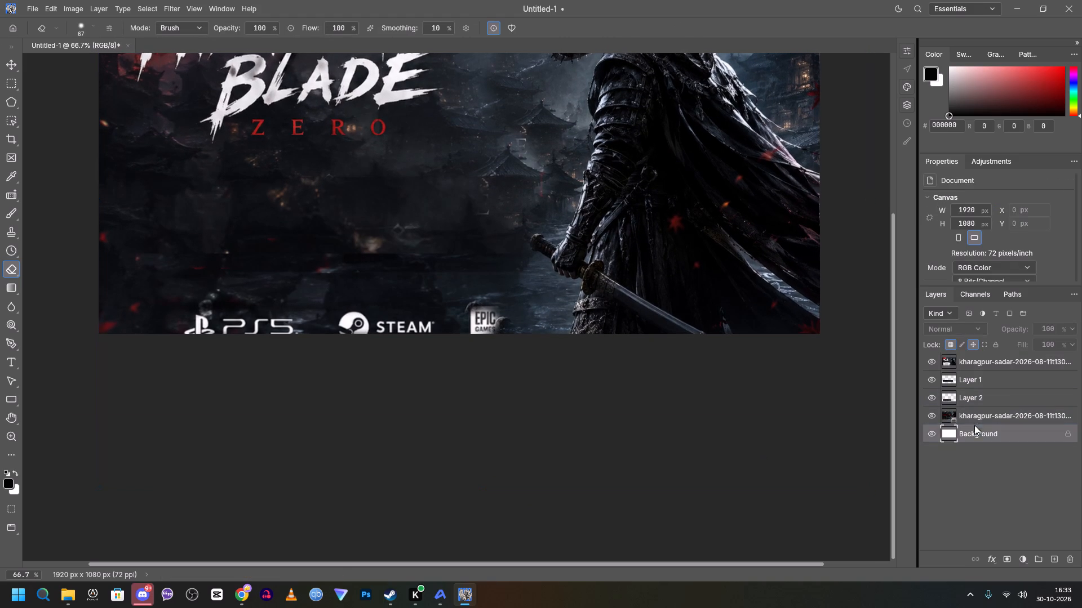
left_click(978, 418)
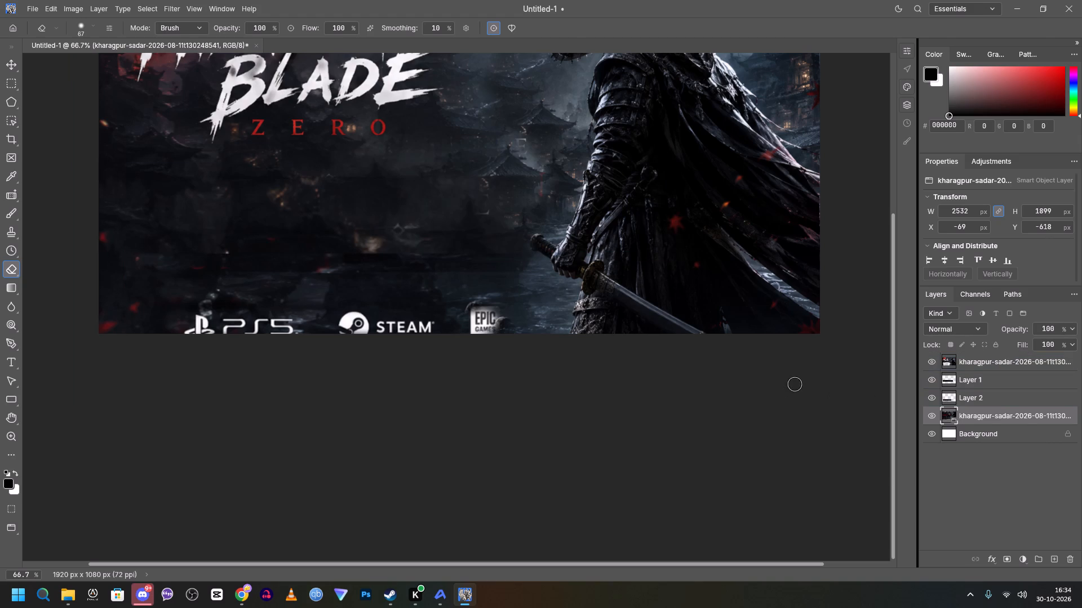
key("ctrl+t")
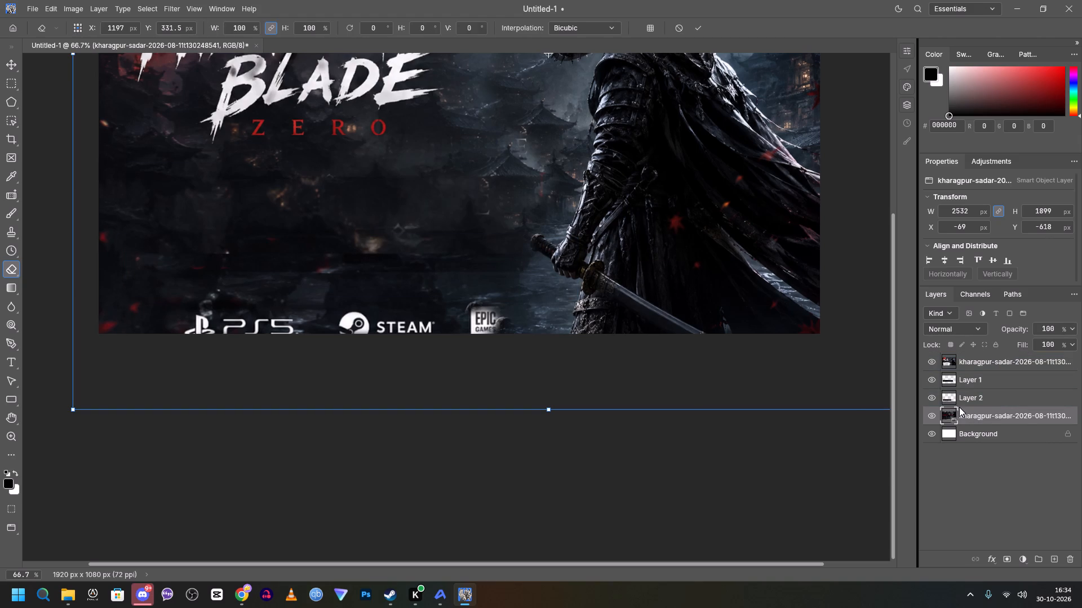
left_click_drag(552, 409, 549, 418)
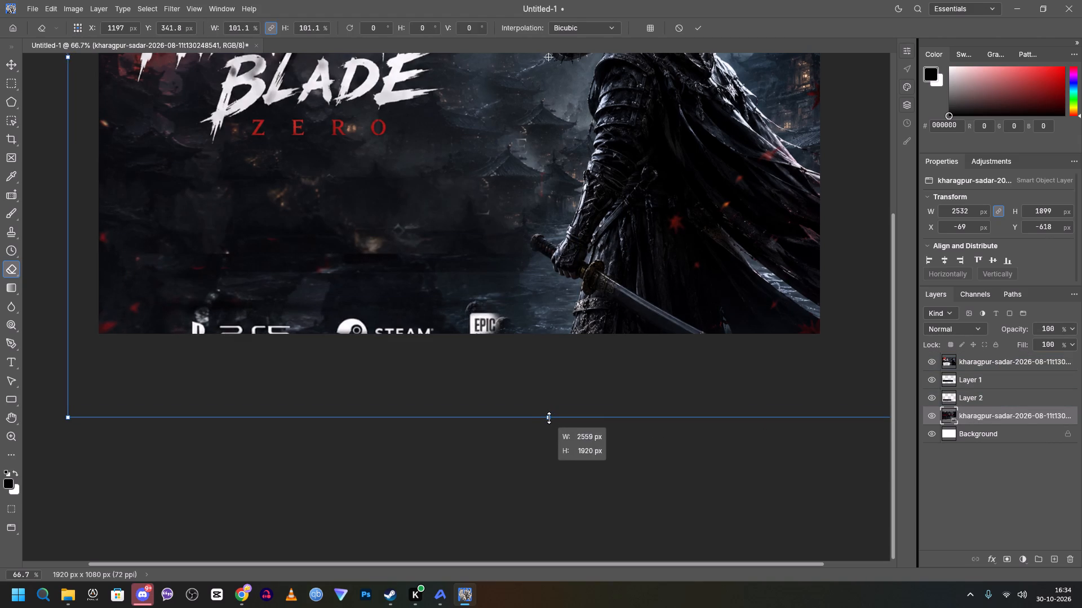
left_click_drag(549, 418, 553, 437)
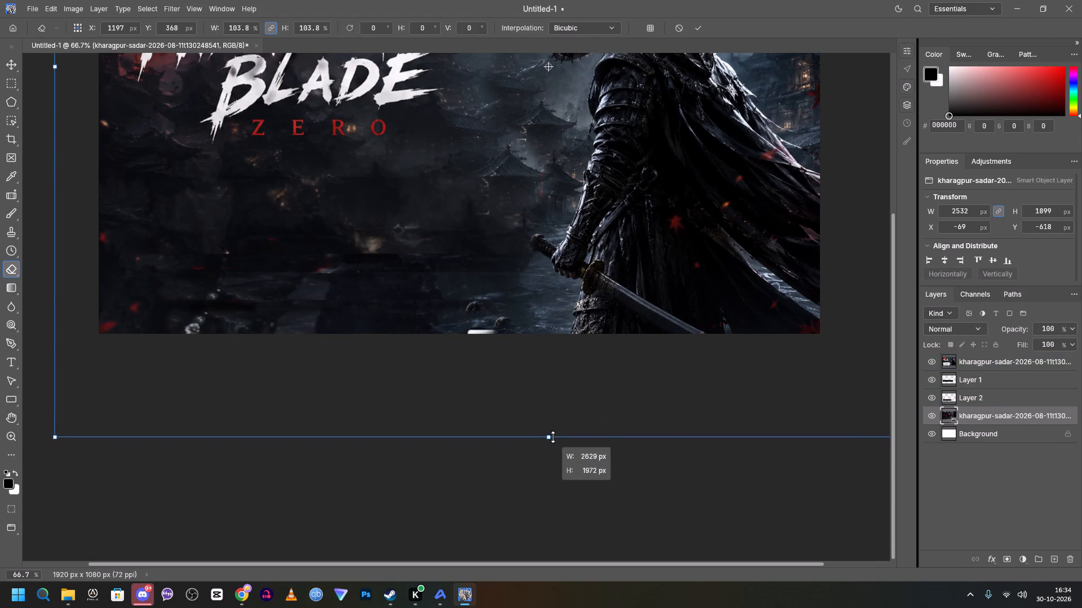
left_click_drag(553, 437, 562, 444)
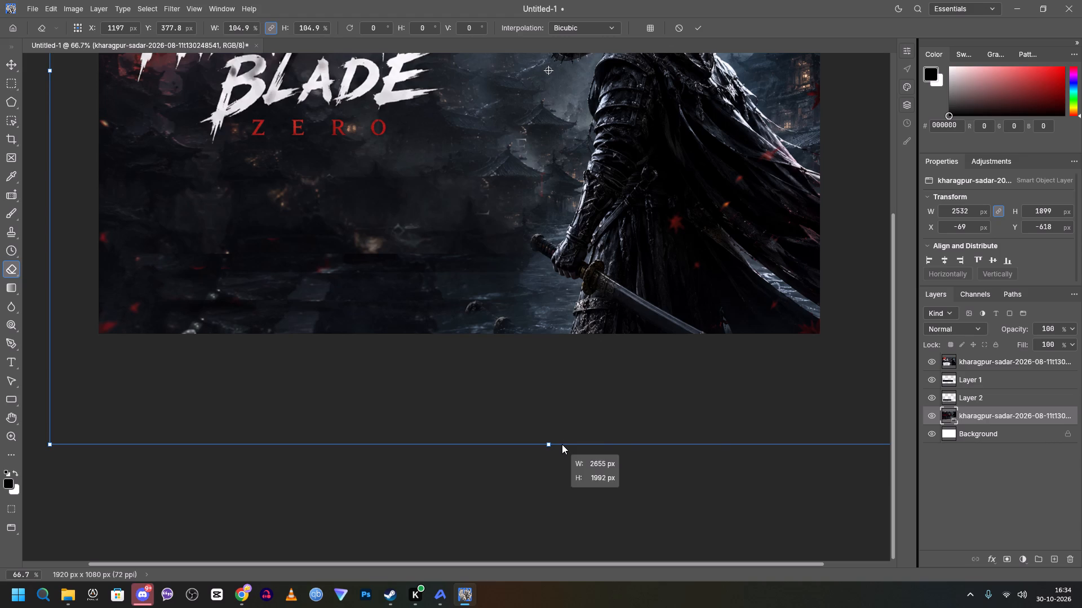
left_click(1005, 361)
scroll(871, 410, "up", 6)
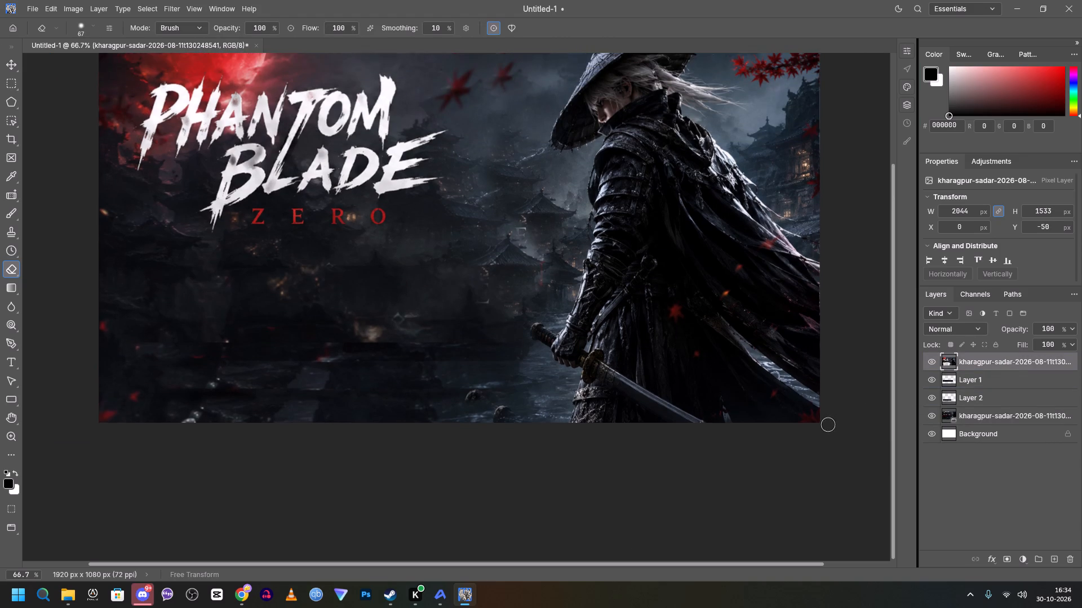
scroll(827, 441, "up", 2)
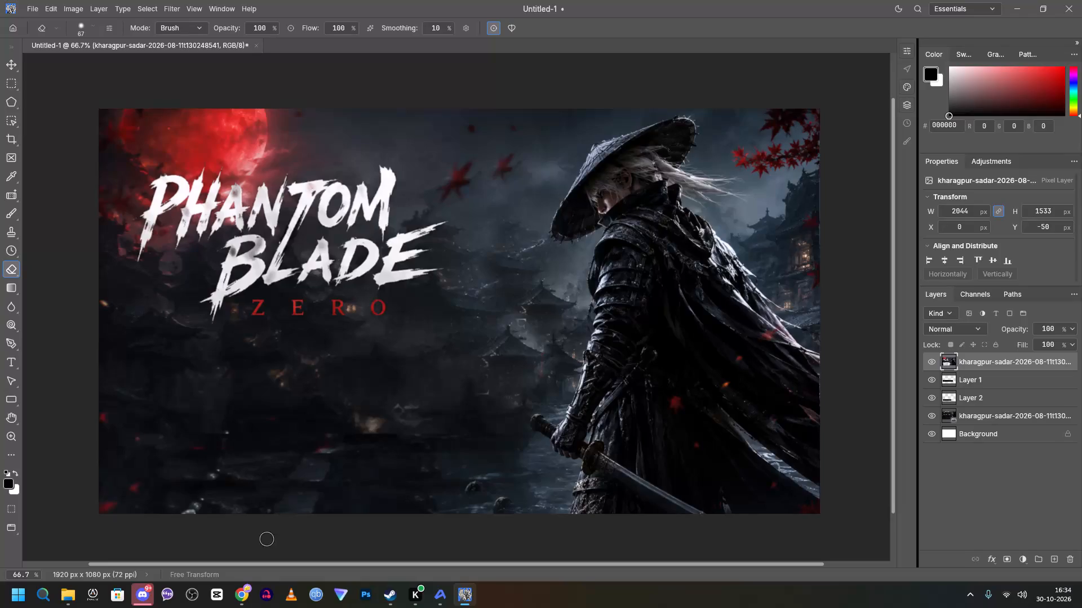
Export the banner as a JPG at 100% quality, saving it to the Desktop under the default file name.
left_click(34, 5)
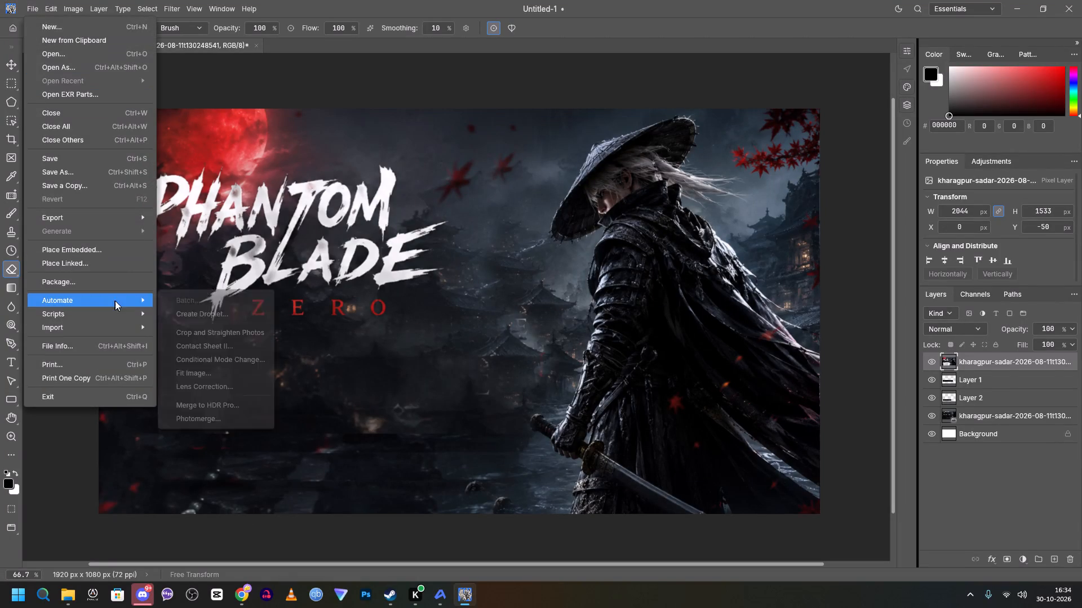
left_click(131, 214)
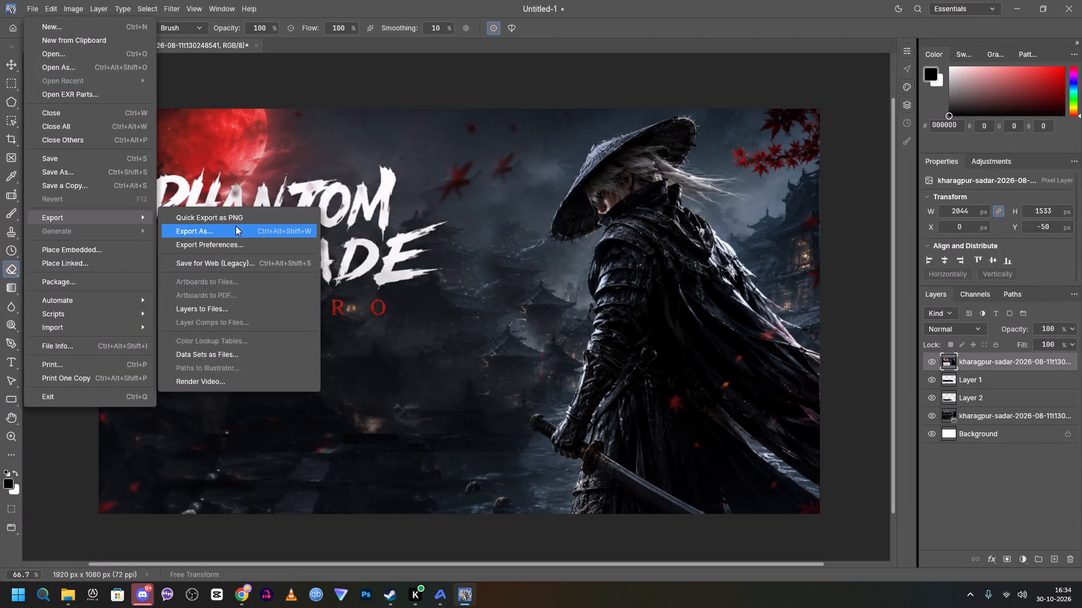
left_click(232, 231)
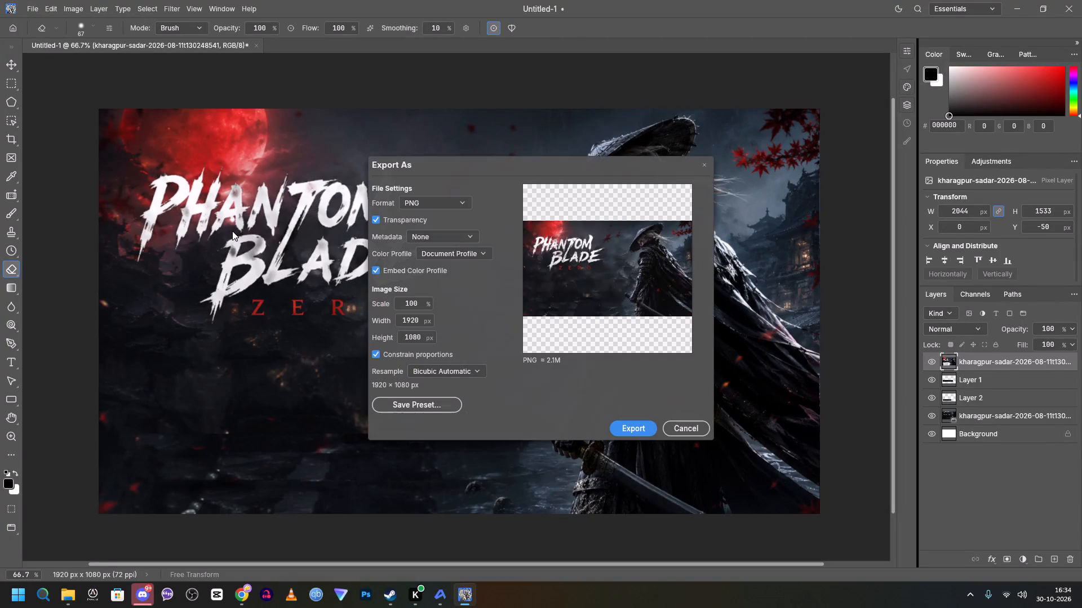
left_click(436, 200)
left_click(429, 235)
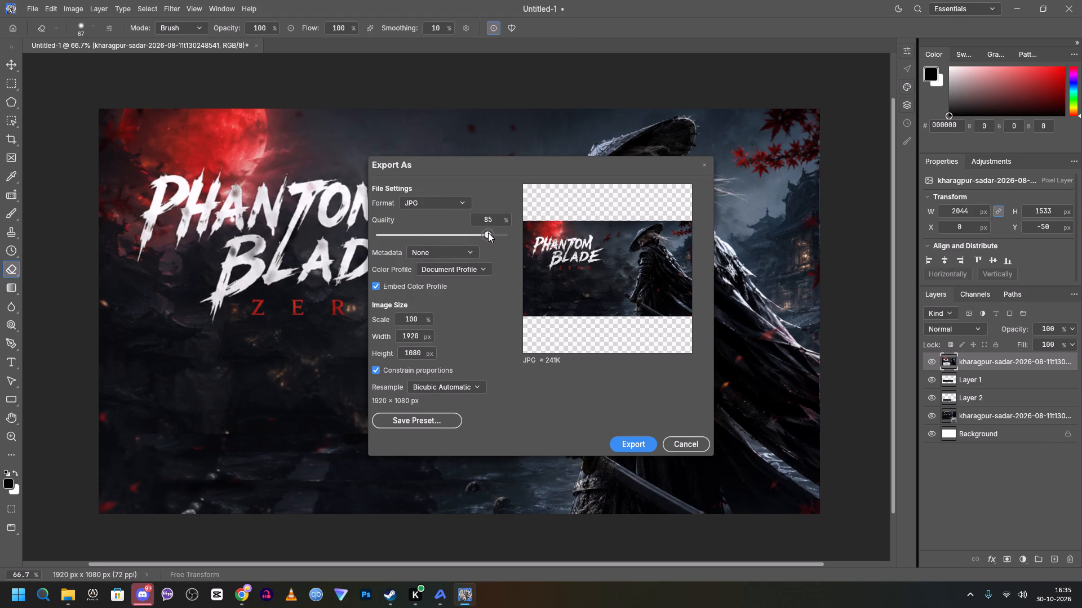
left_click_drag(489, 233, 605, 229)
left_click(631, 445)
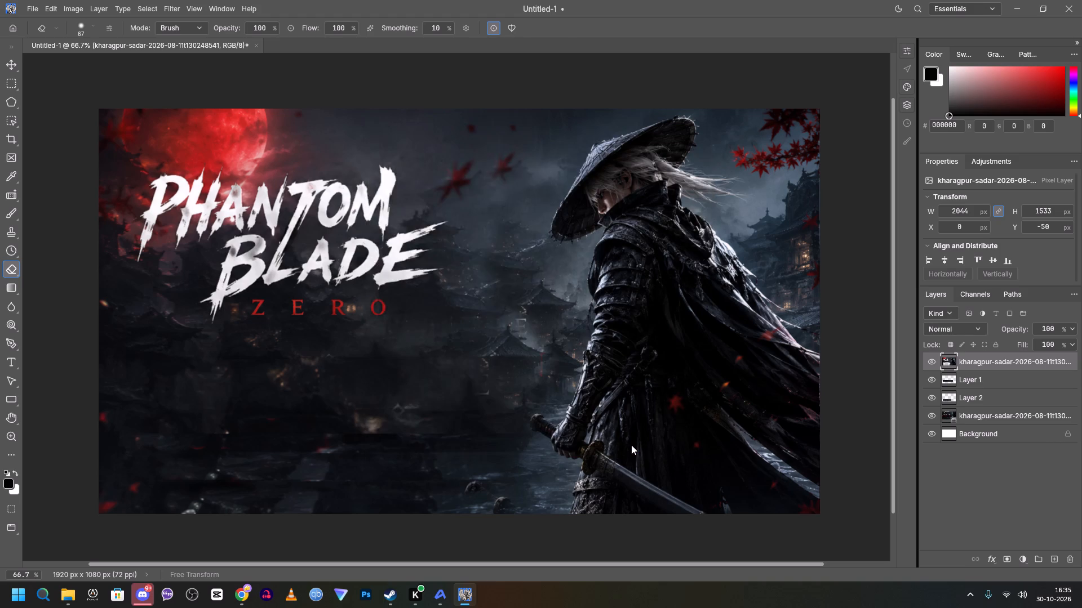
left_click(42, 118)
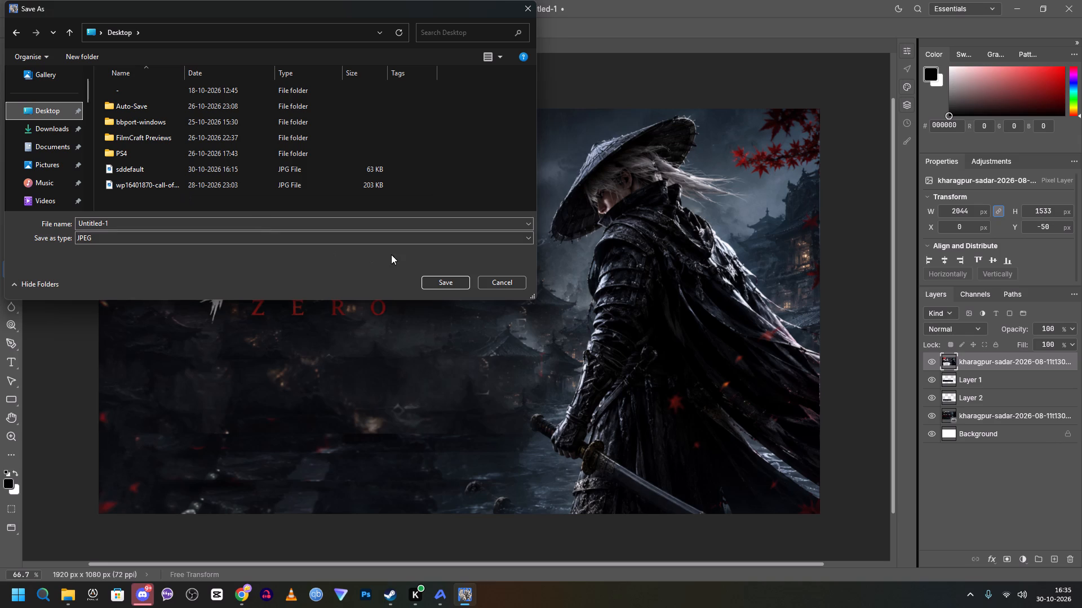
left_click(433, 281)
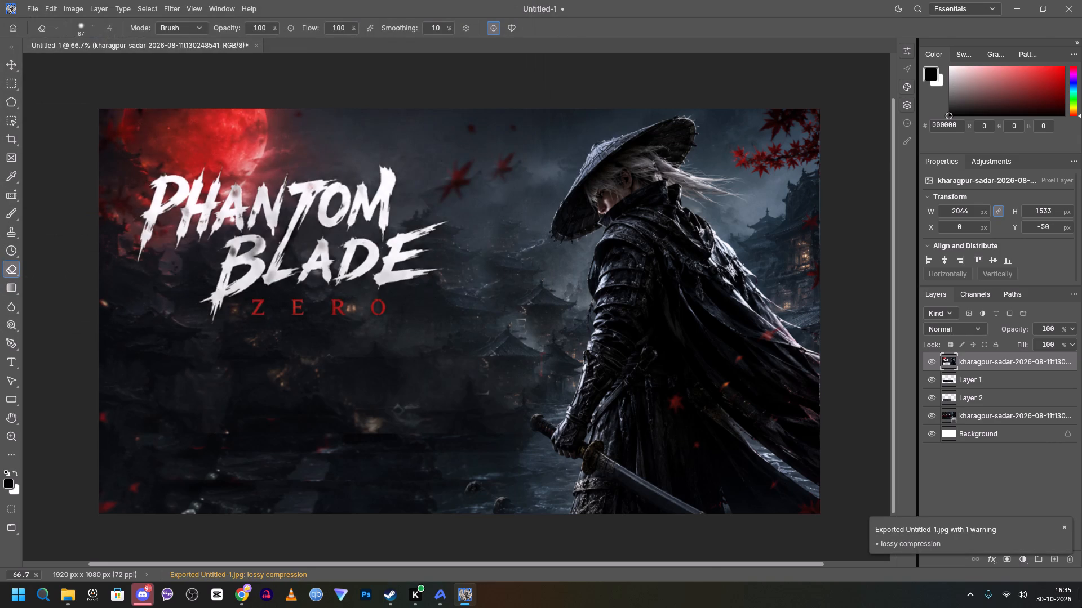
Switch to the Windows desktop and open the exported Untitled-1 image for viewing.
left_click(1081, 607)
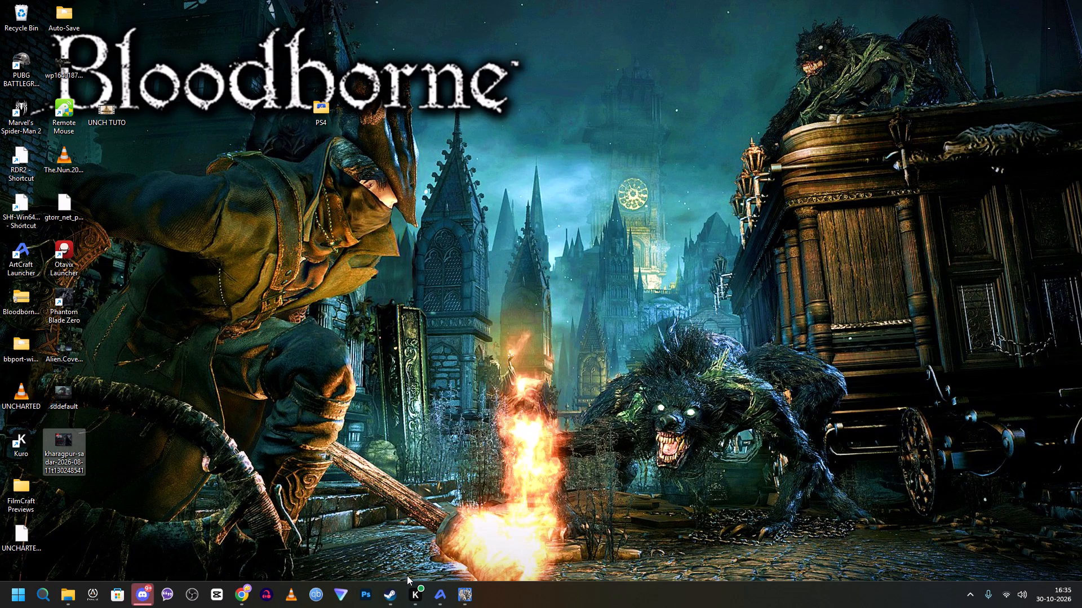
left_click(82, 454)
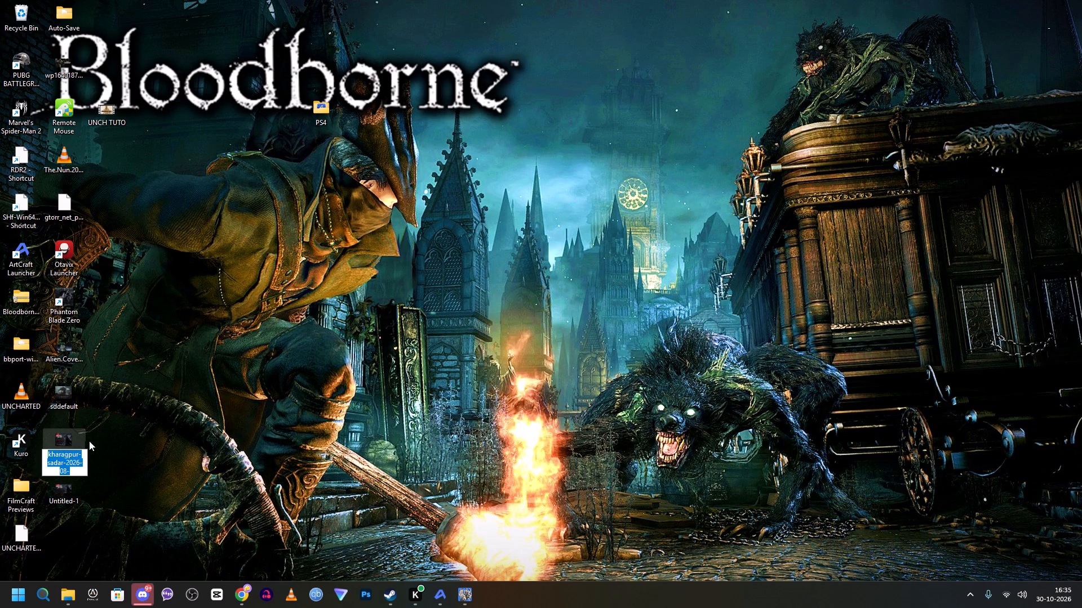
left_click(124, 432)
double_click(63, 485)
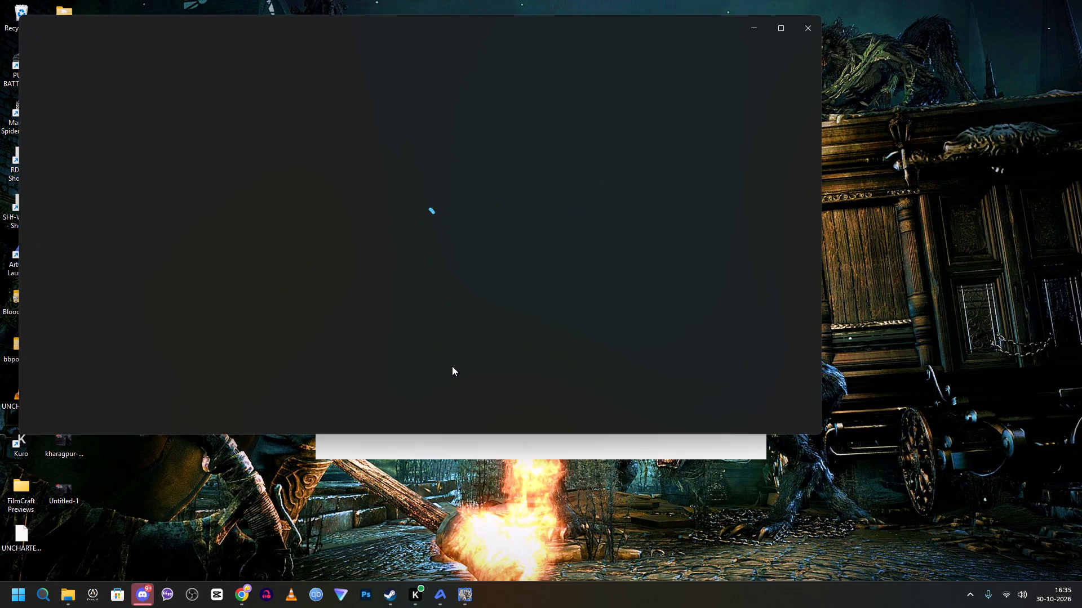